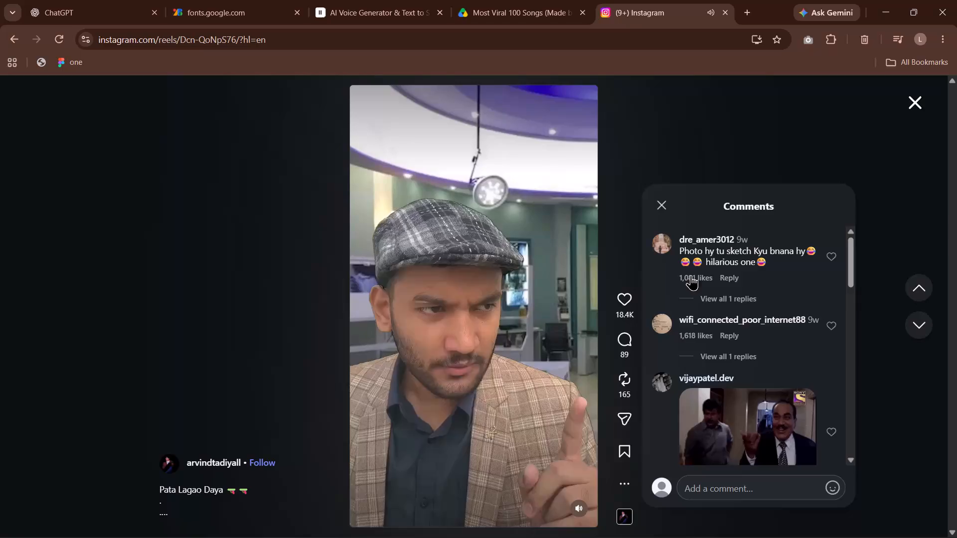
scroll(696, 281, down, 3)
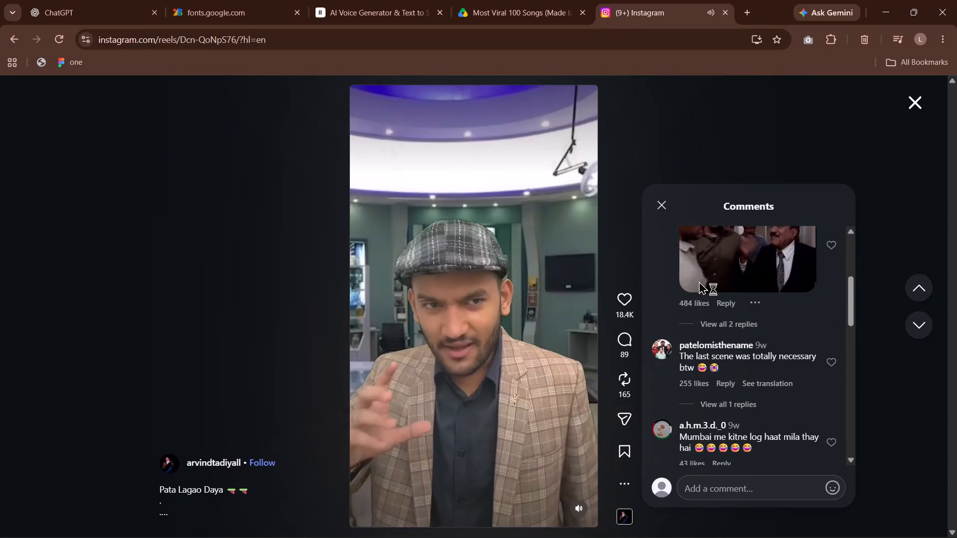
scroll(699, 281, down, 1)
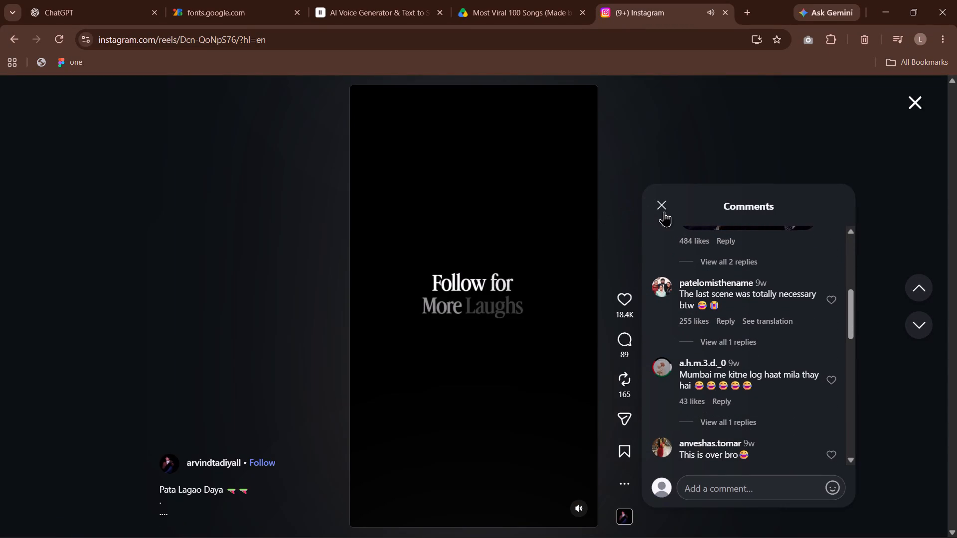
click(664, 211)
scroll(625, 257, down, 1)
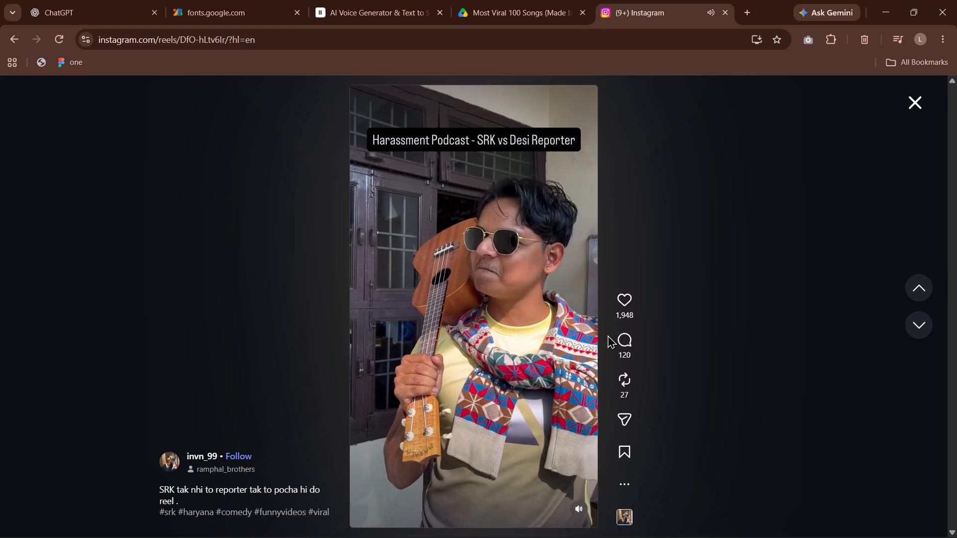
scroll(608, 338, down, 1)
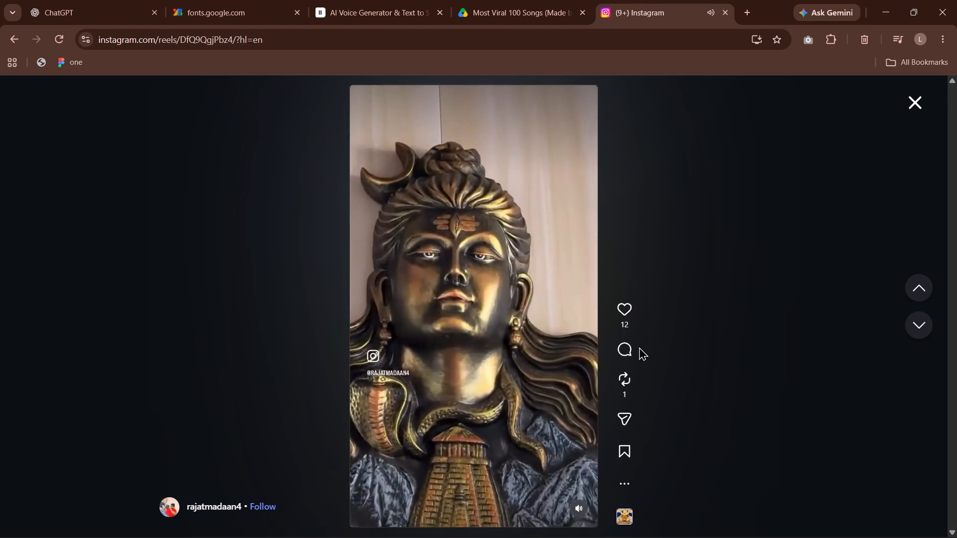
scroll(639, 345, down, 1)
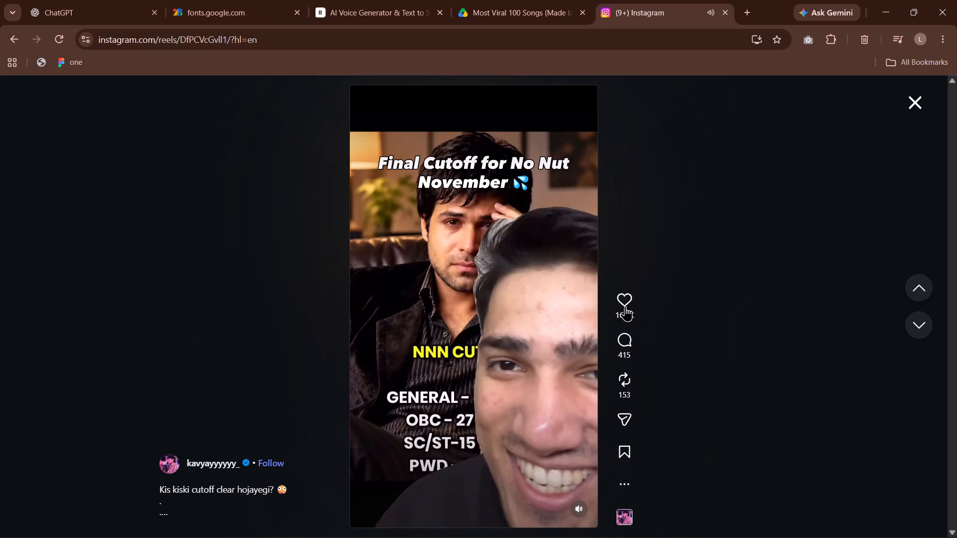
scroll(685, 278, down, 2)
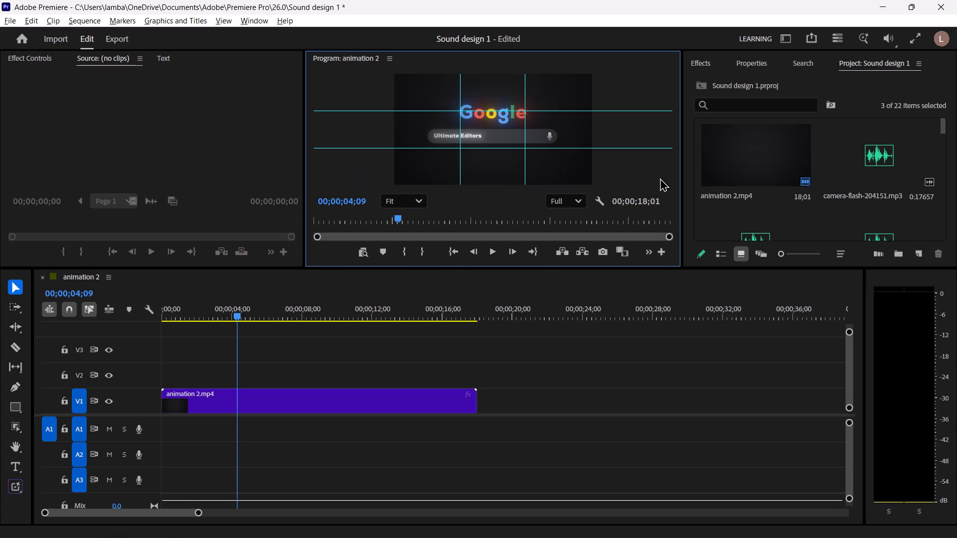
In Adobe Premiere, return the playhead of the animation 2 sequence to 00;00;00;00 and play it back from there.
click(398, 217)
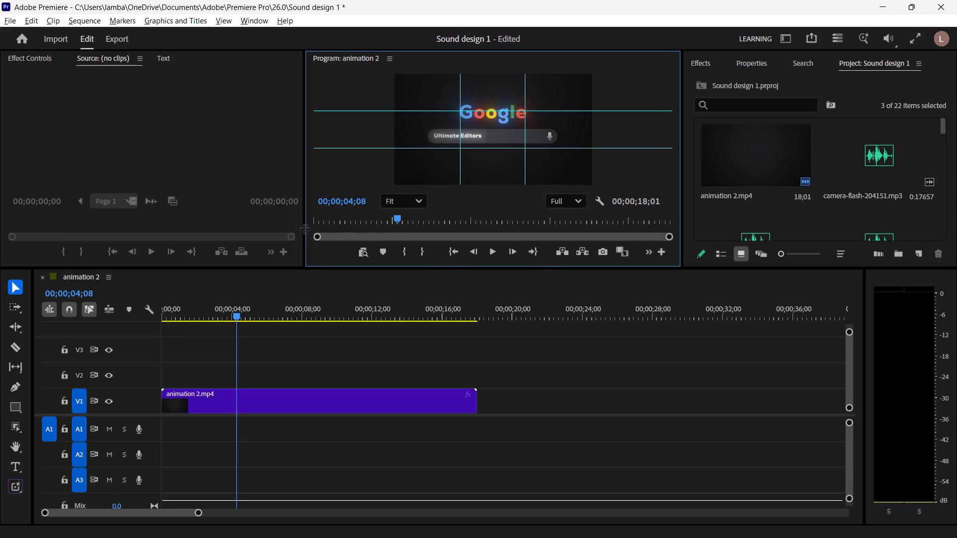
drag(399, 218, 376, 215)
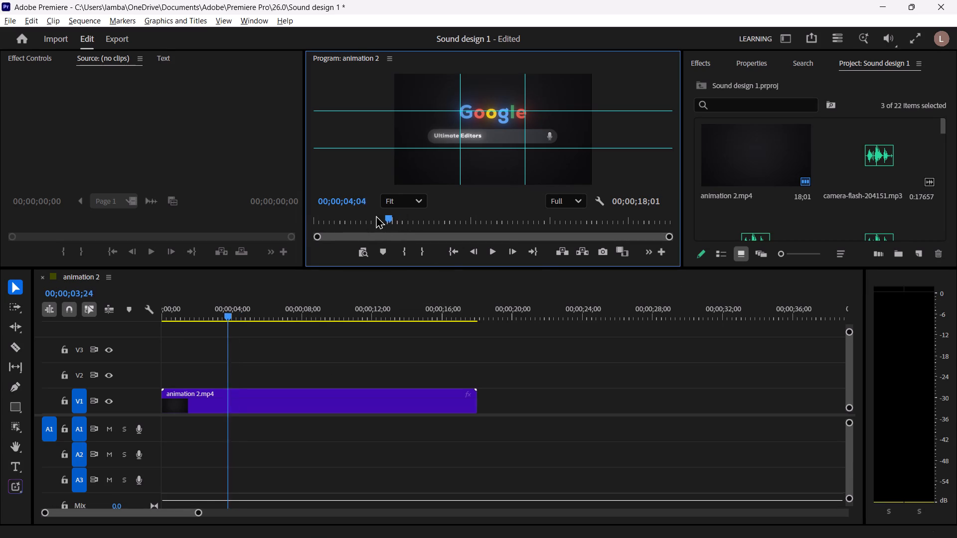
drag(376, 215, 298, 220)
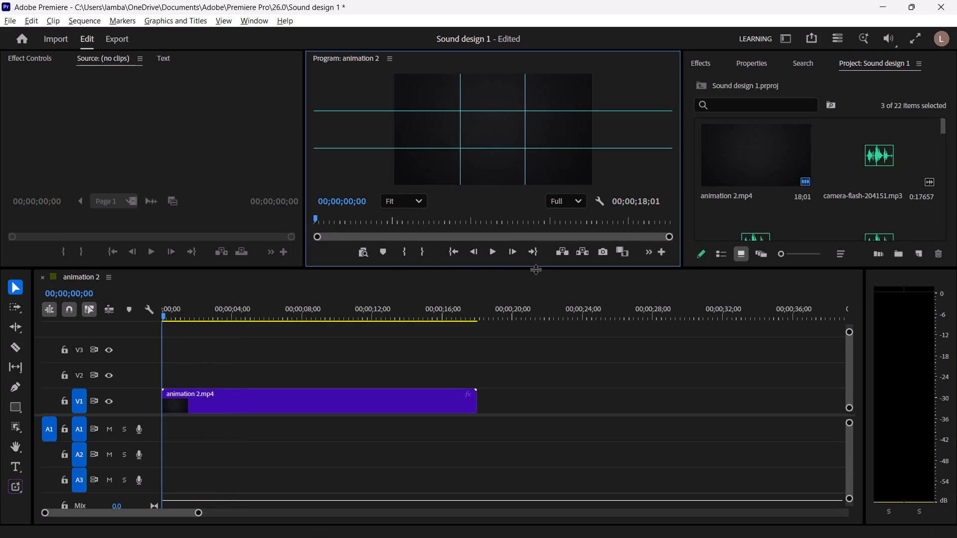
click(485, 248)
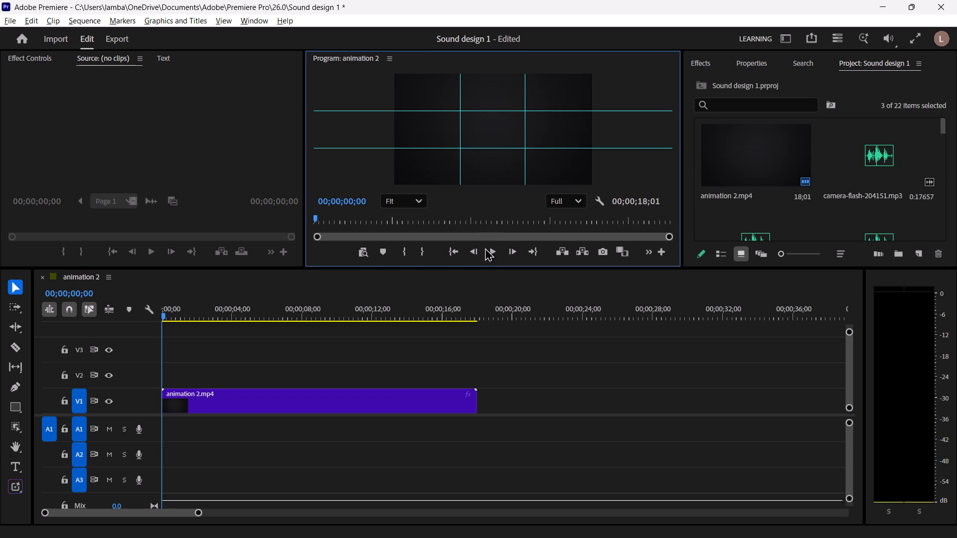
click(494, 254)
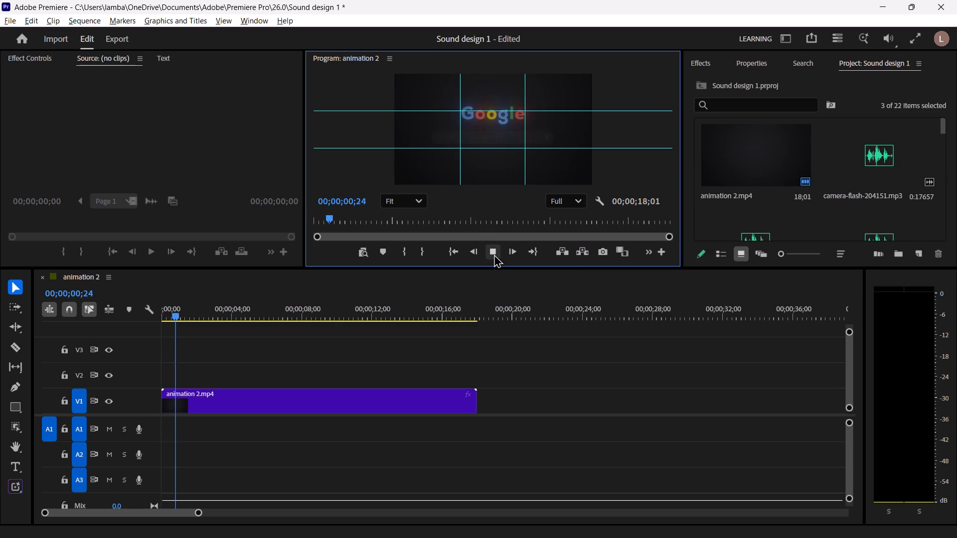
Open camera-flash-204151.mp3 in the source monitor and play it from its beginning to audition the sound.
click(494, 254)
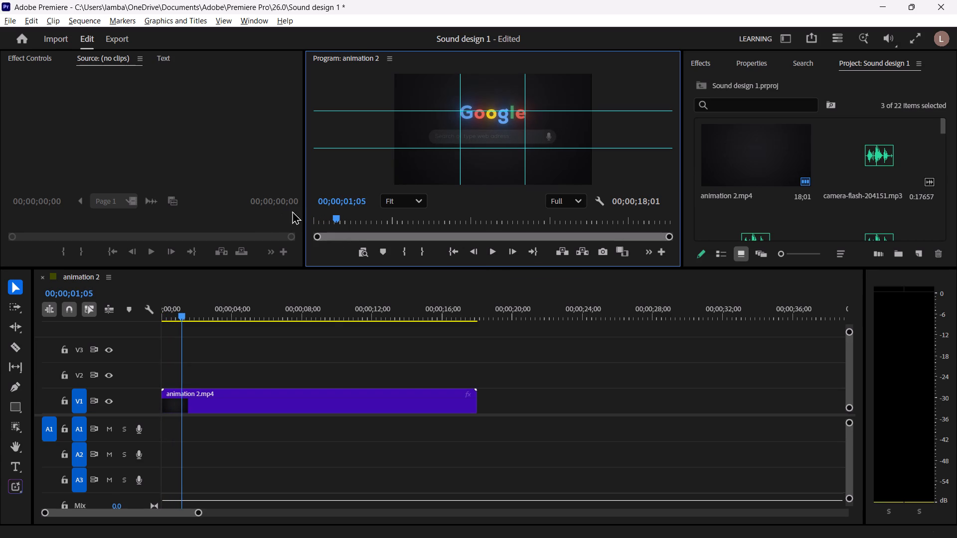
scroll(832, 149, up, 1)
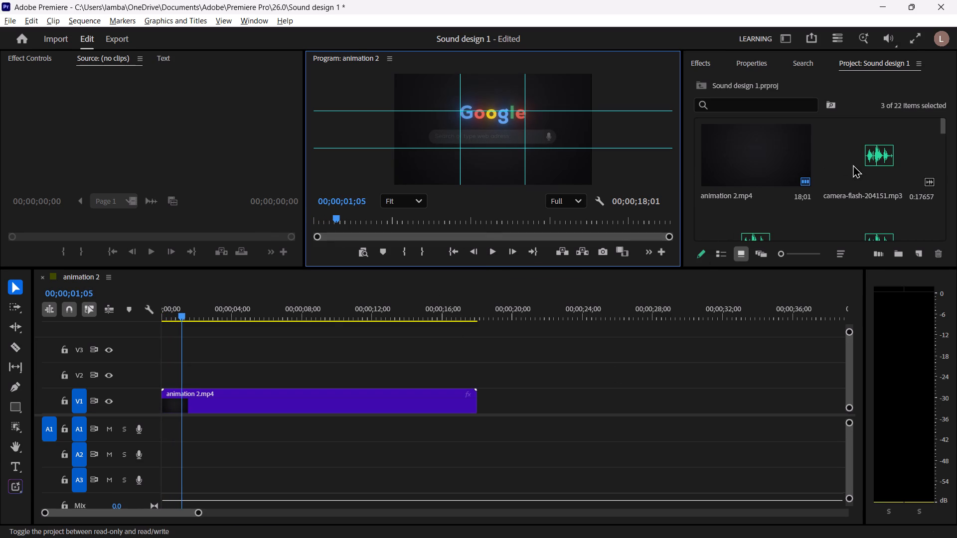
click(853, 164)
double_click(853, 164)
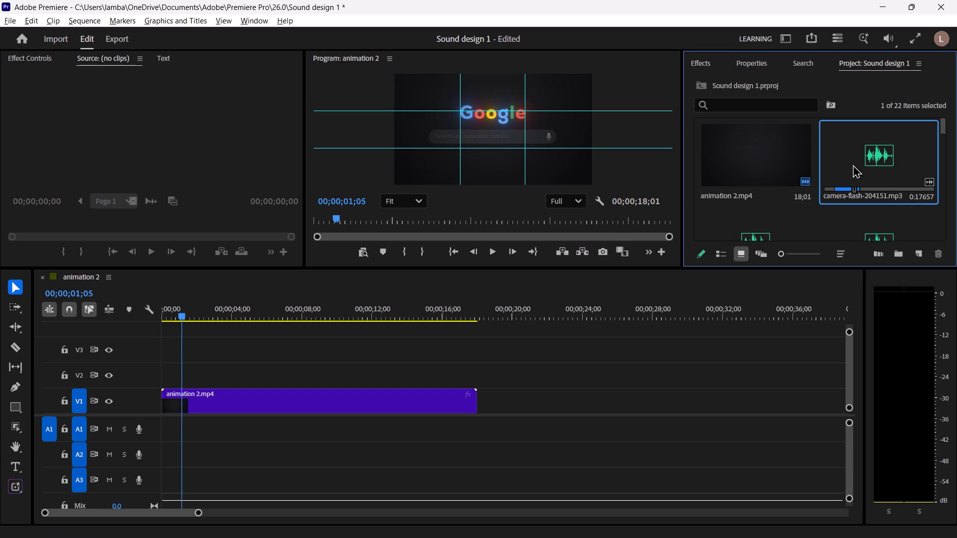
triple_click(853, 164)
triple_click(853, 164)
click(853, 164)
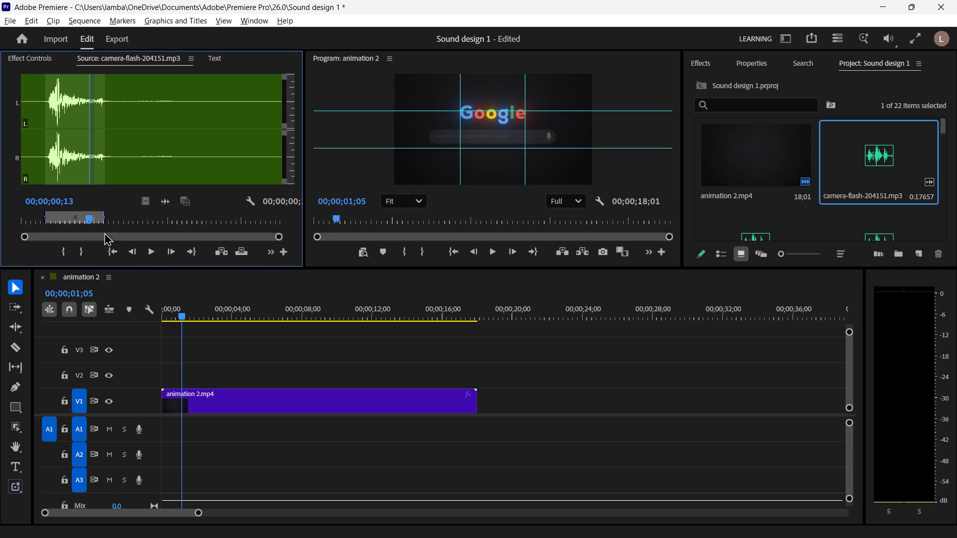
drag(90, 216, 69, 221)
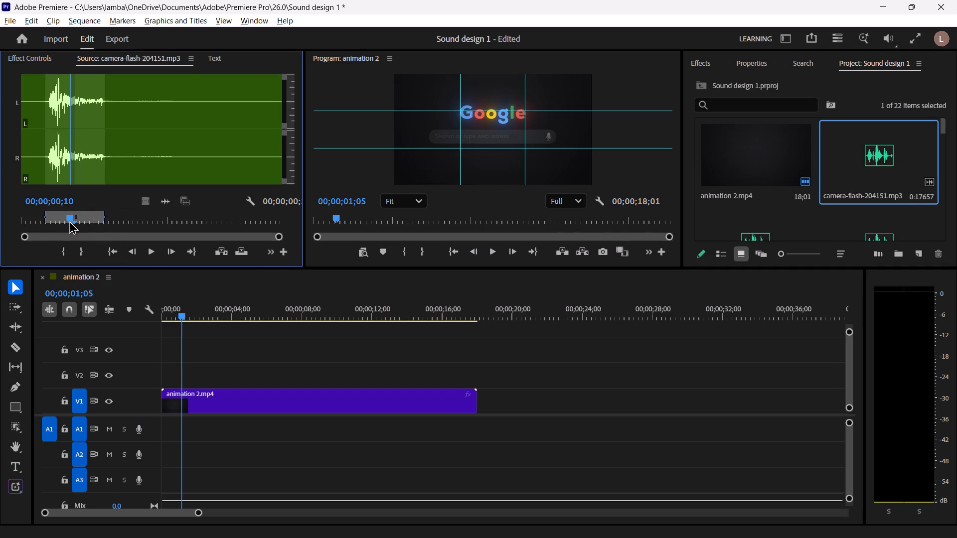
drag(69, 221, 0, 263)
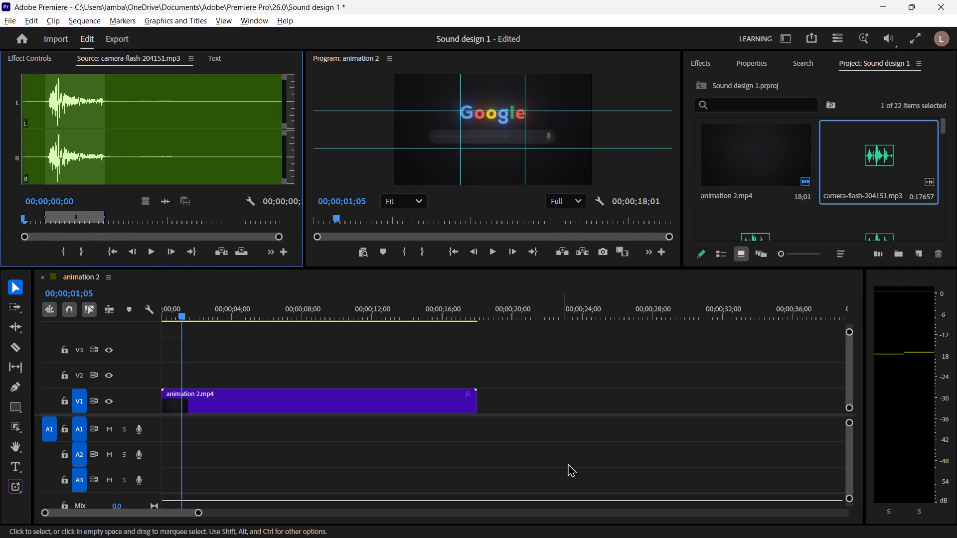
click(149, 258)
click(149, 258)
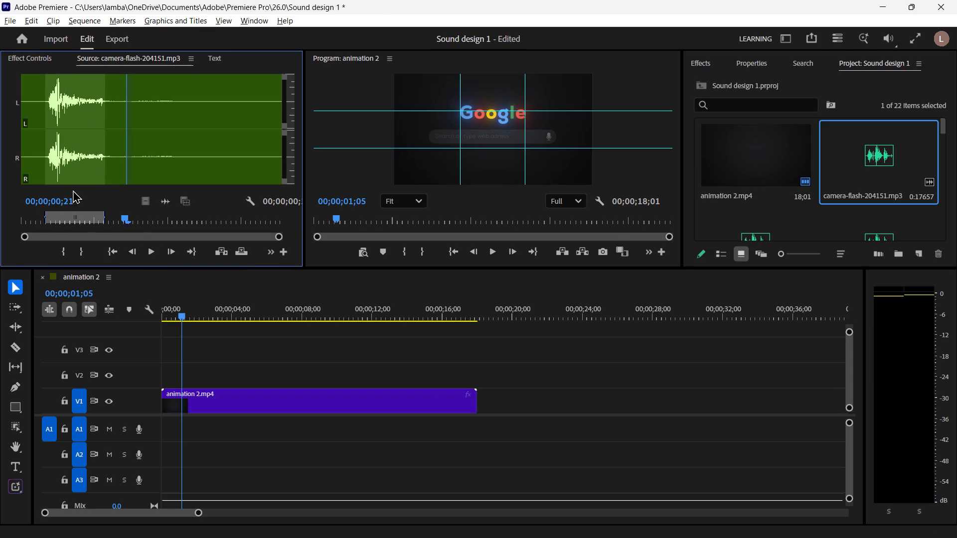
drag(127, 219, 45, 233)
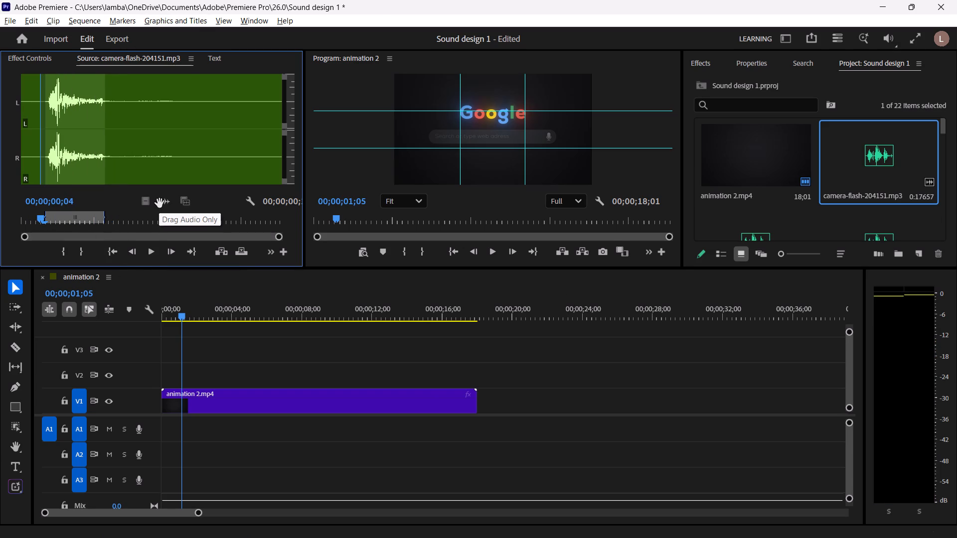
Place the marked section of the camera-flash audio on track A1 at 00;00;01;05.
click(164, 203)
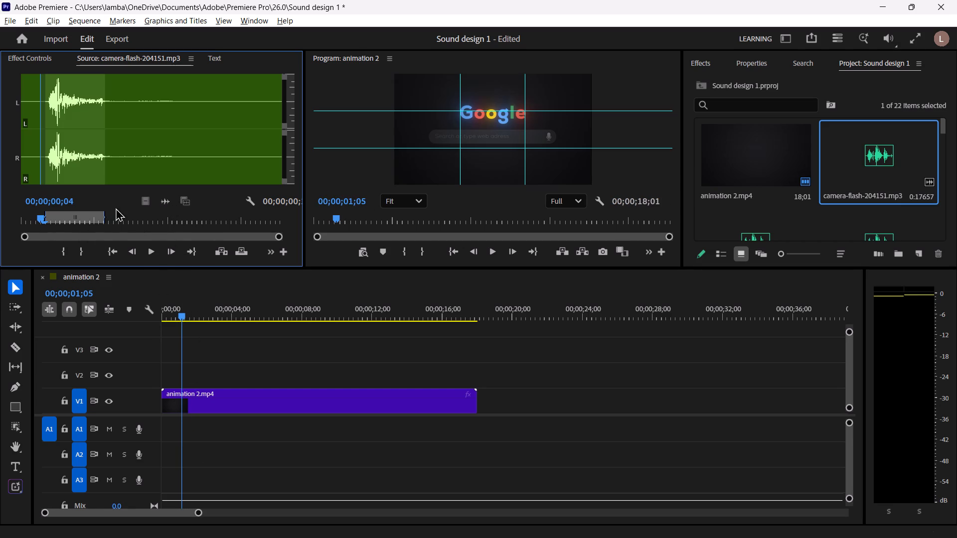
click(122, 220)
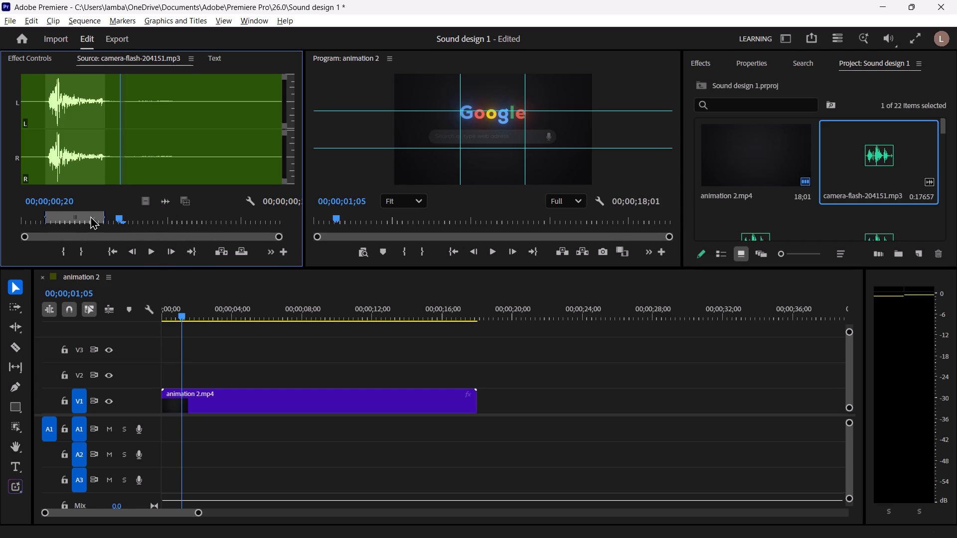
click(70, 218)
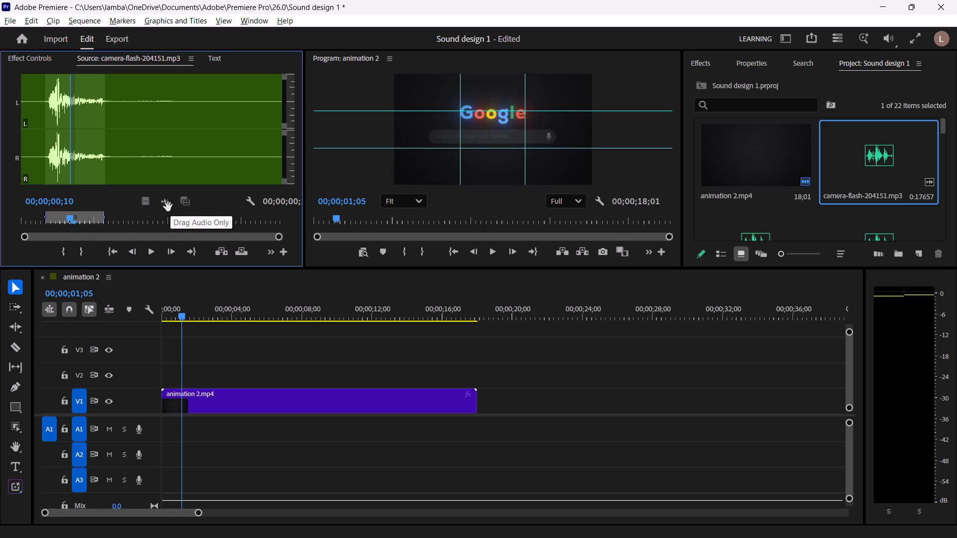
drag(168, 207, 199, 440)
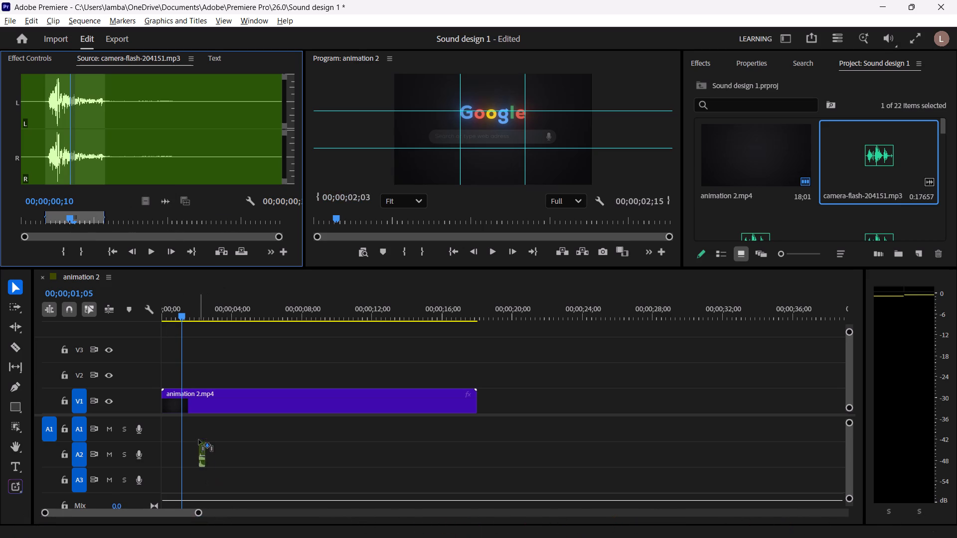
drag(199, 440, 185, 419)
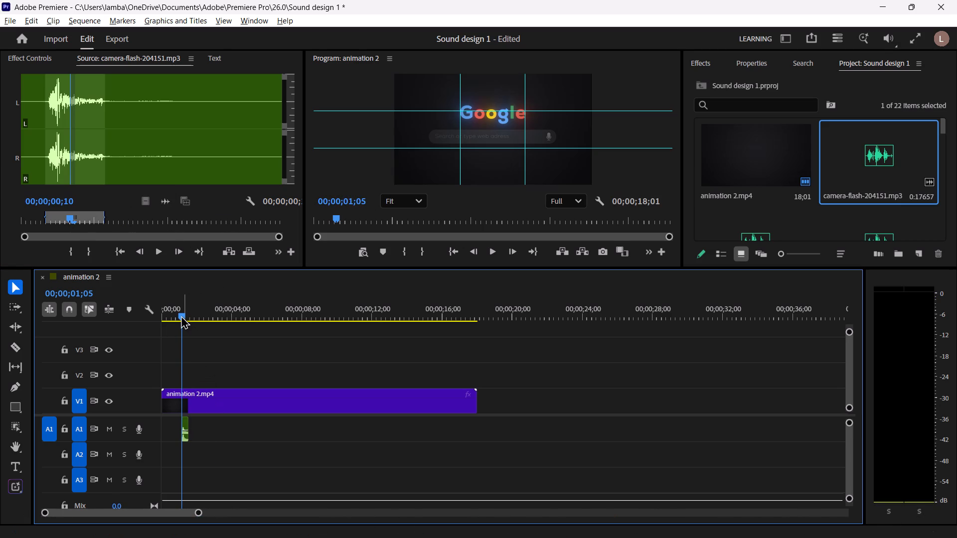
Move the camera-flash clip on track A1 earlier so it starts at the playhead, set to 00;00;00;04.
drag(181, 315, 152, 319)
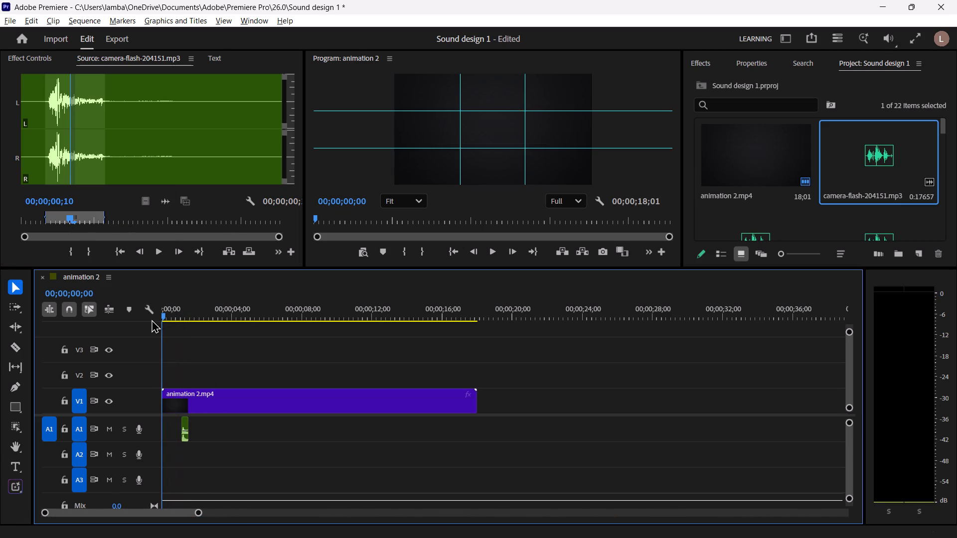
drag(152, 319, 161, 319)
drag(161, 319, 163, 318)
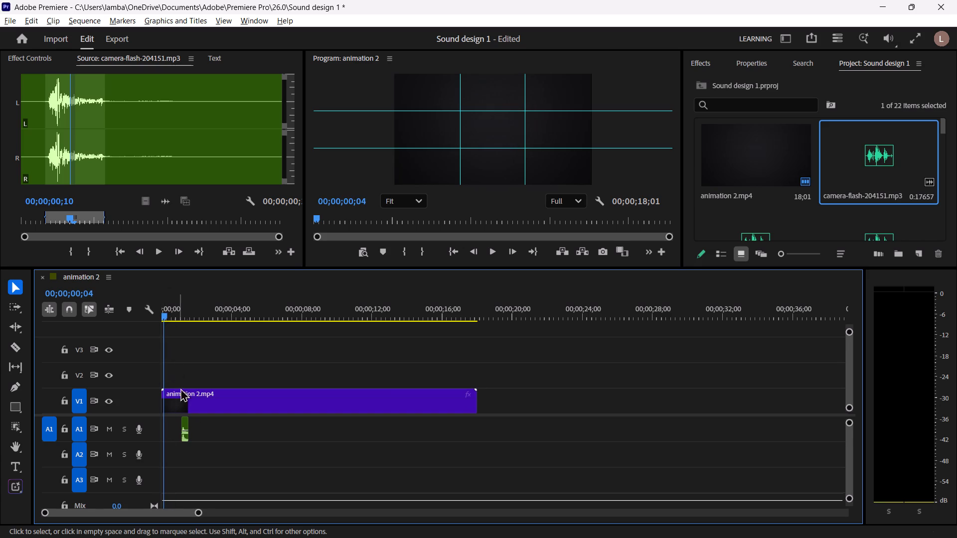
drag(182, 431, 96, 430)
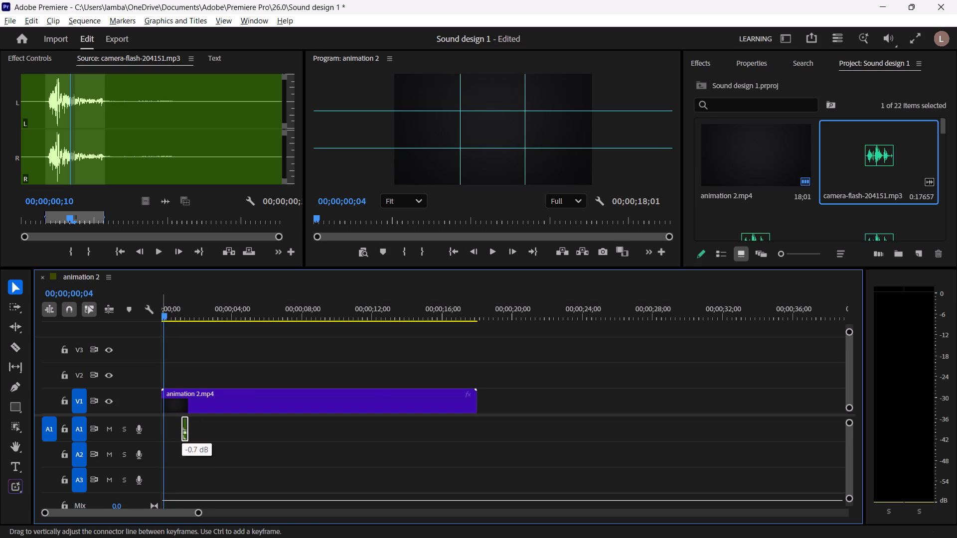
drag(96, 430, 92, 430)
drag(184, 428, 173, 409)
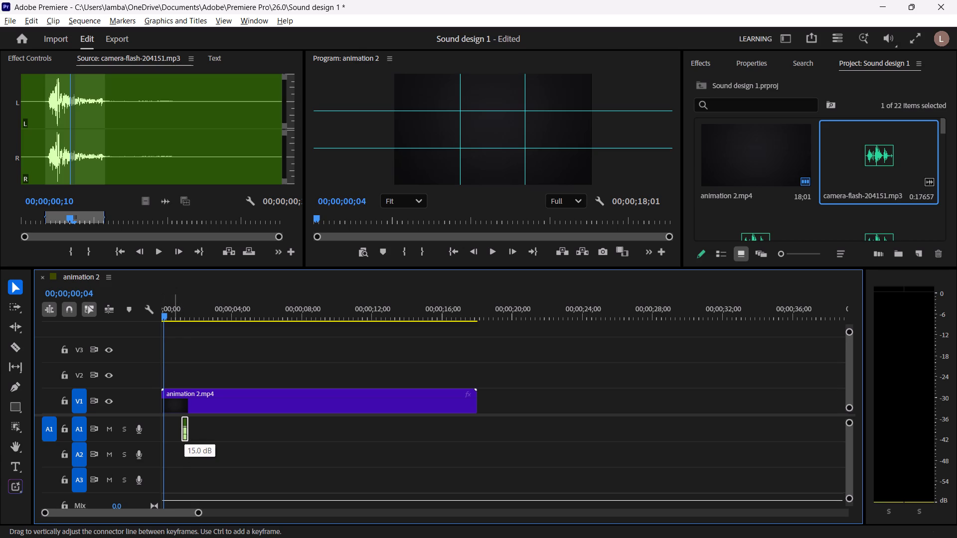
drag(173, 409, 174, 409)
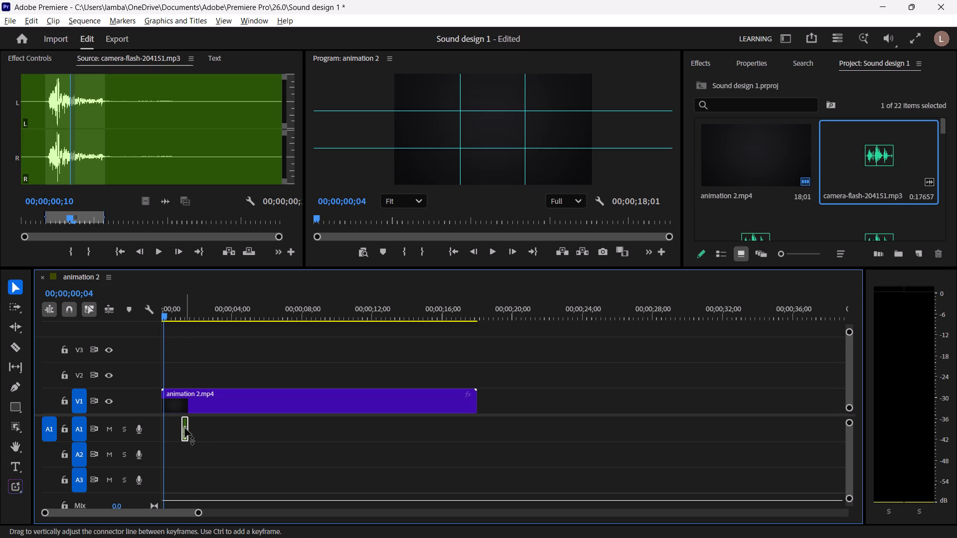
click(185, 428)
drag(185, 428, 149, 432)
drag(149, 432, 75, 431)
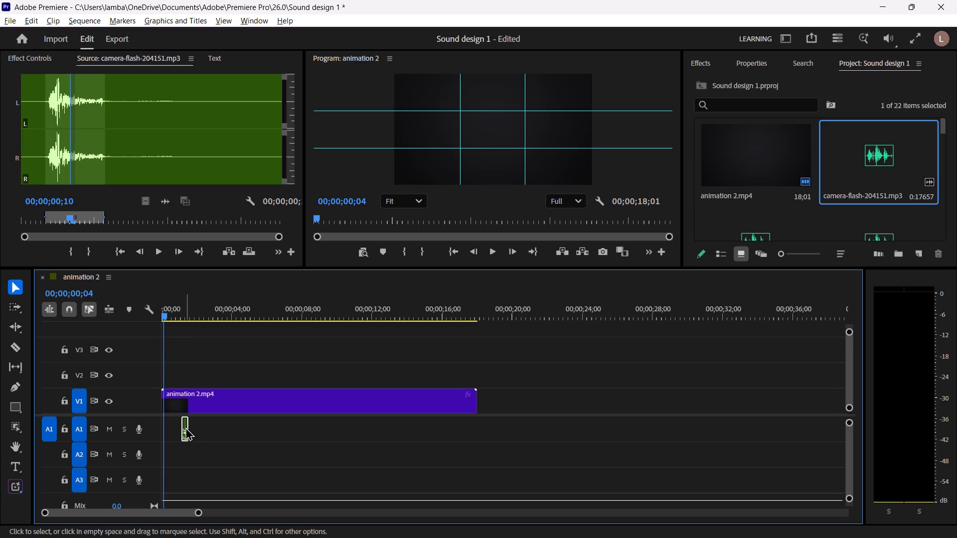
double_click(185, 427)
double_click(185, 427)
drag(185, 427, 164, 427)
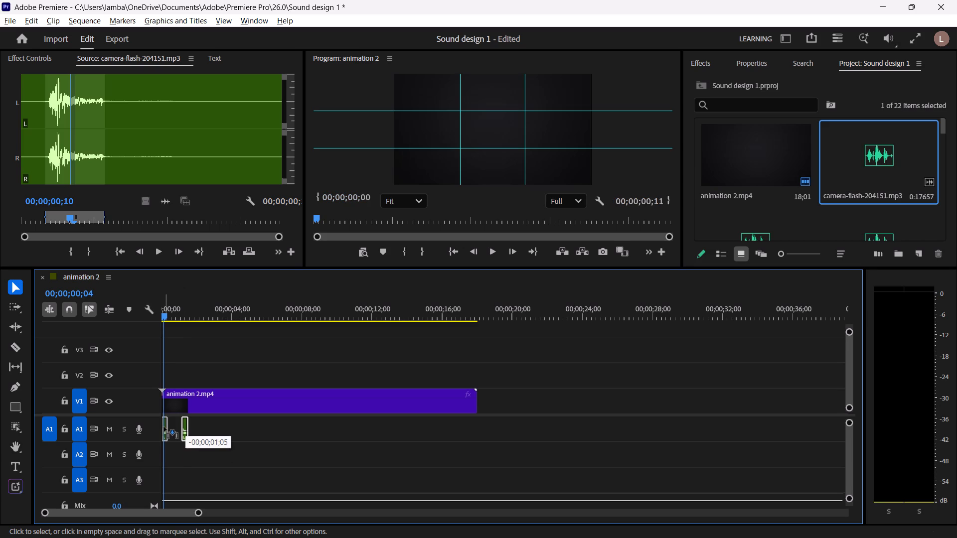
drag(164, 427, 174, 427)
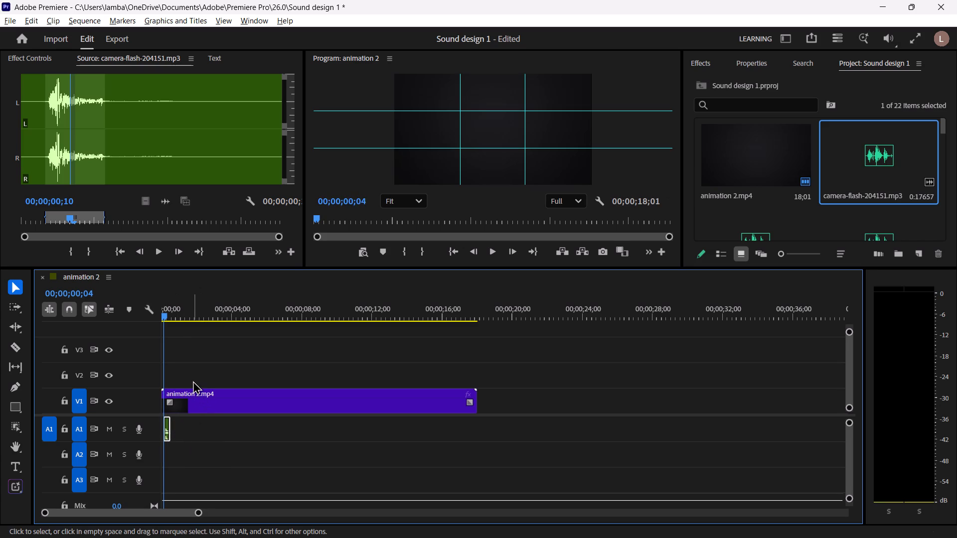
Play the sequence's opening to check the camera-flash timing, and park the playhead at 00;00;02;02.
key(space)
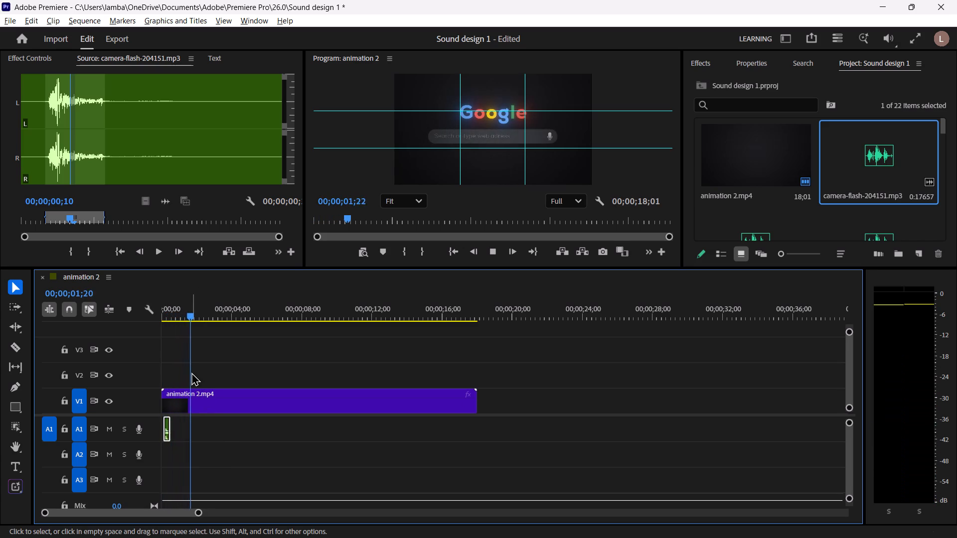
key(space)
key(space)
key(space)
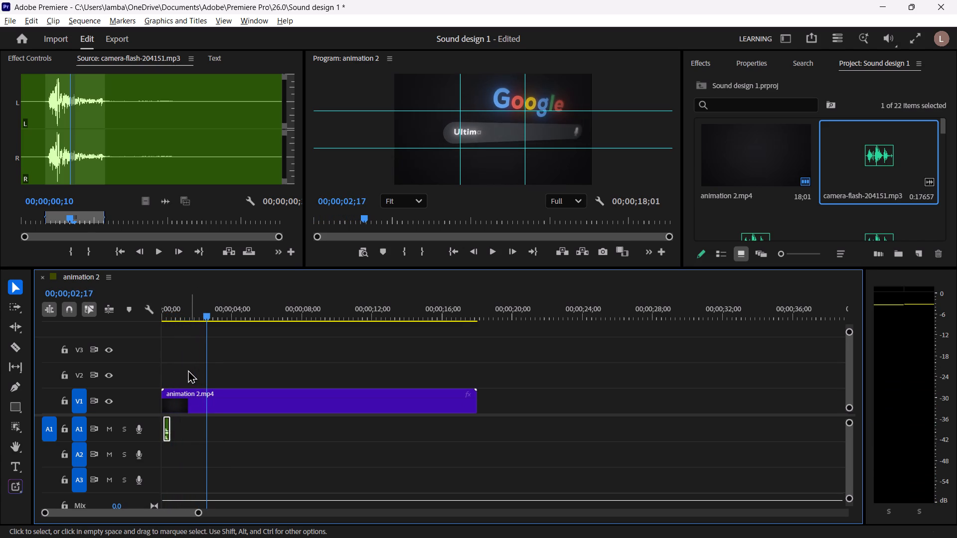
drag(204, 309, 188, 316)
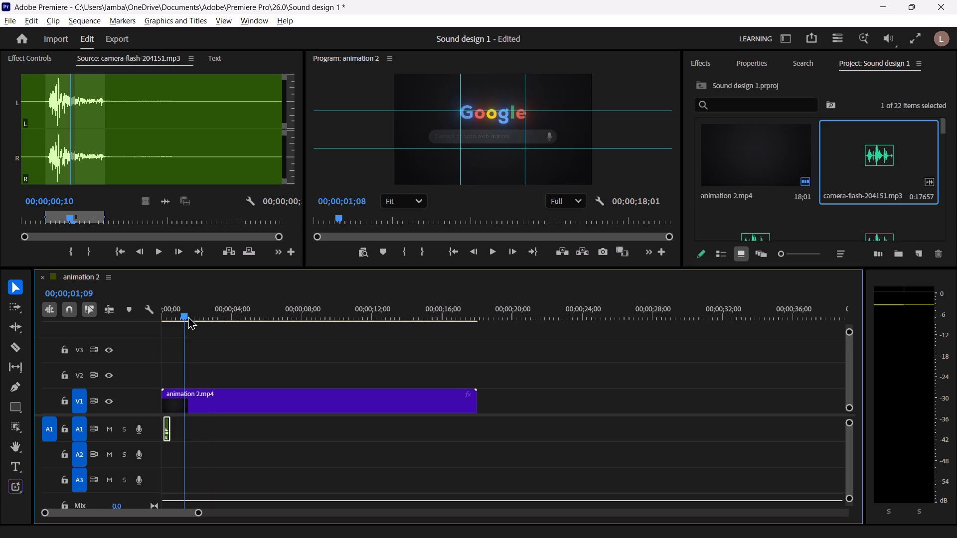
drag(188, 316, 190, 317)
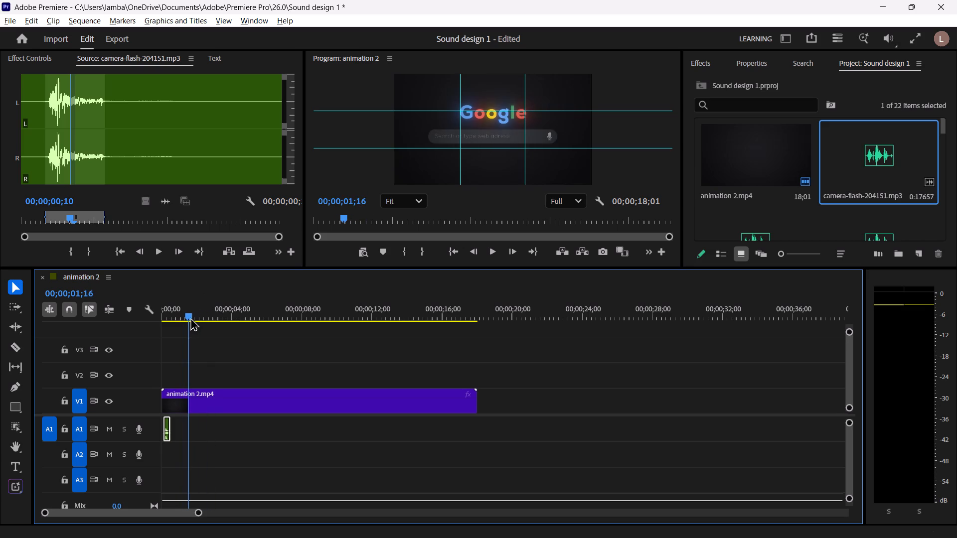
drag(190, 317, 199, 317)
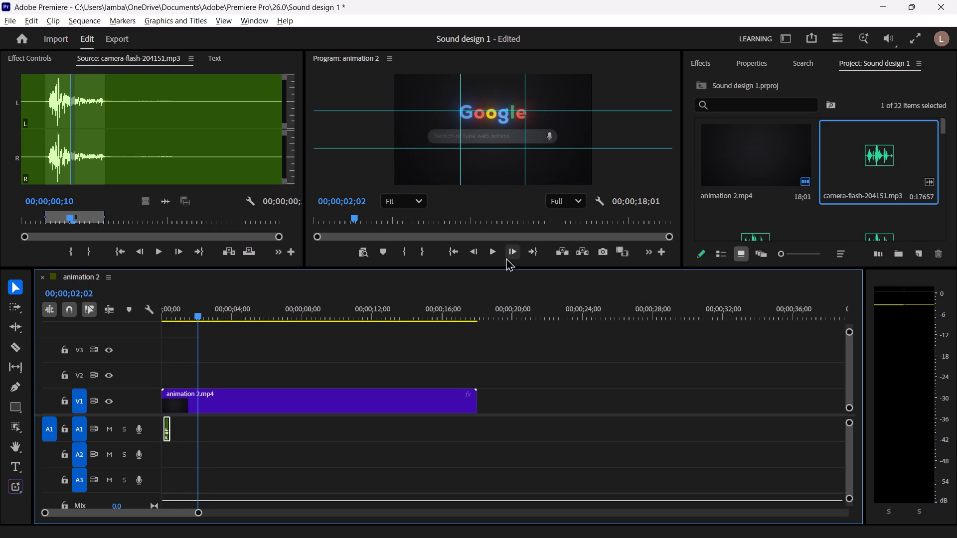
Browse the project's sound effects and open little-whoosh-2-6301.mp3 in the source monitor.
scroll(768, 177, down, 1)
scroll(735, 181, up, 1)
scroll(724, 188, down, 1)
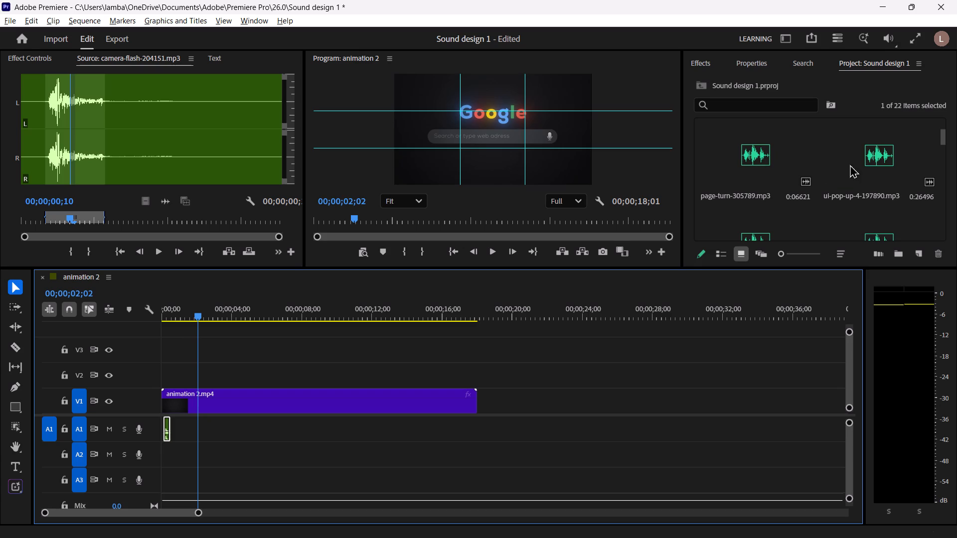
scroll(767, 198, down, 1)
double_click(741, 173)
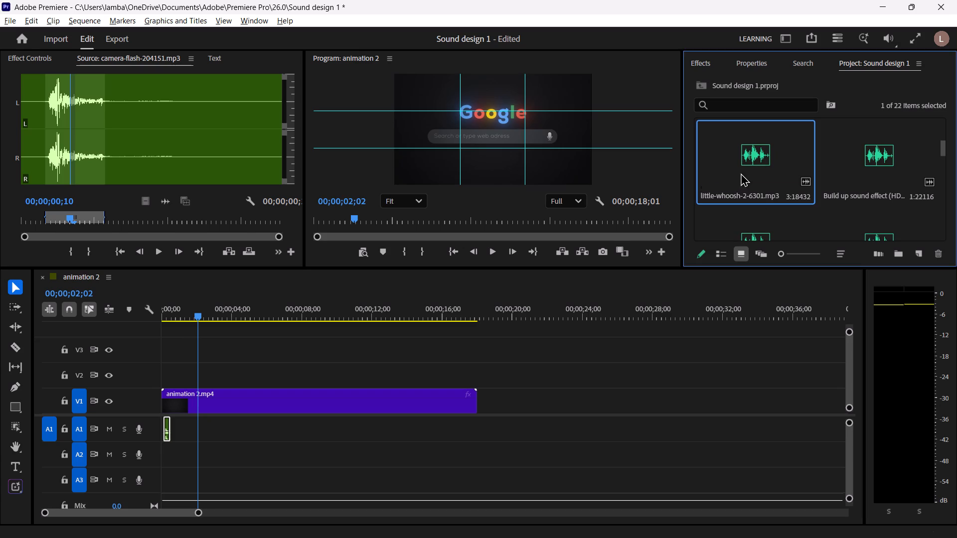
Open Gears 2 hf.wav in the source monitor and play it from its beginning to audition the sound.
scroll(792, 170, down, 1)
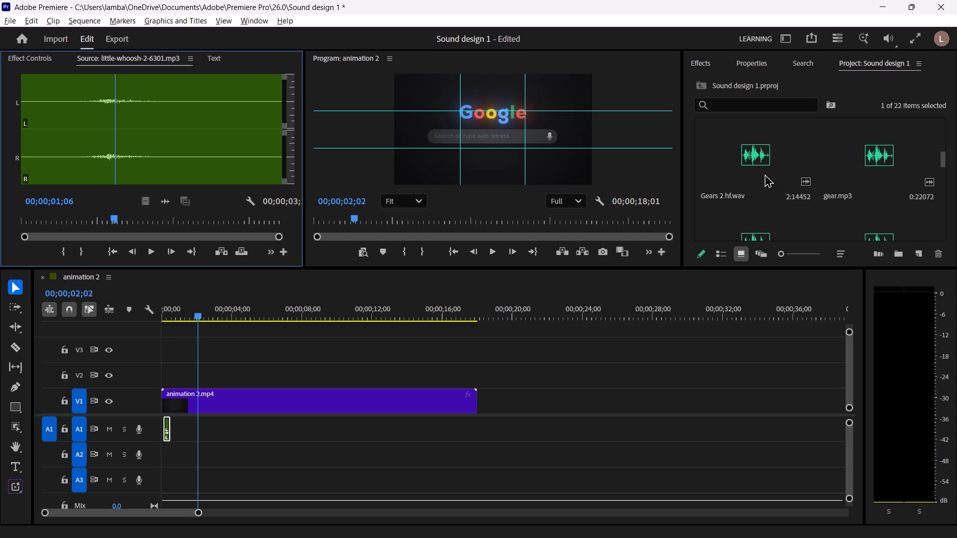
triple_click(738, 169)
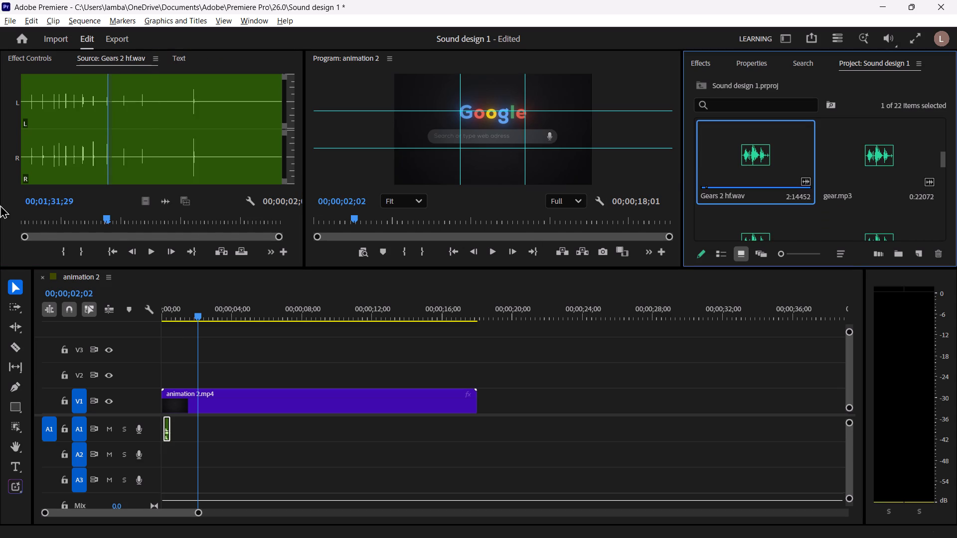
drag(104, 214, 39, 227)
drag(39, 227, 14, 234)
click(145, 251)
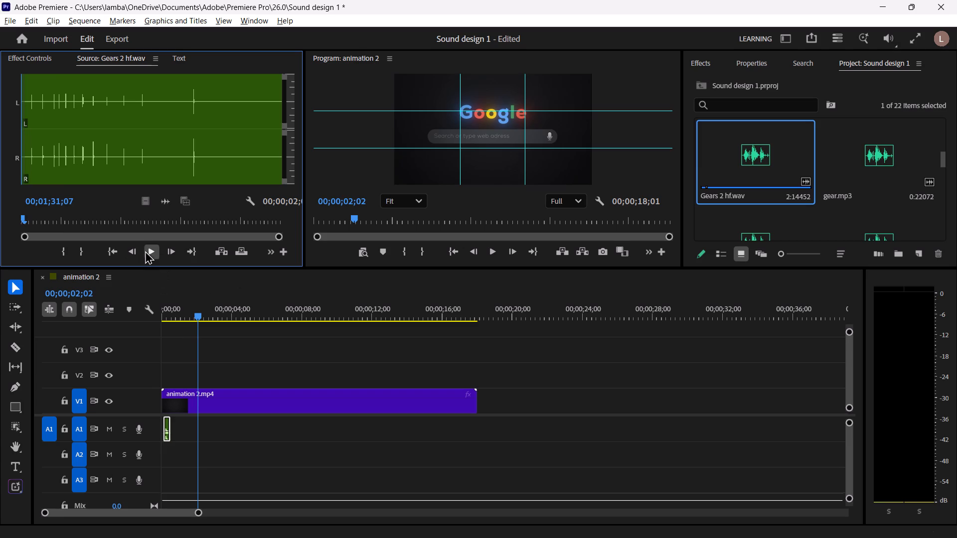
click(145, 251)
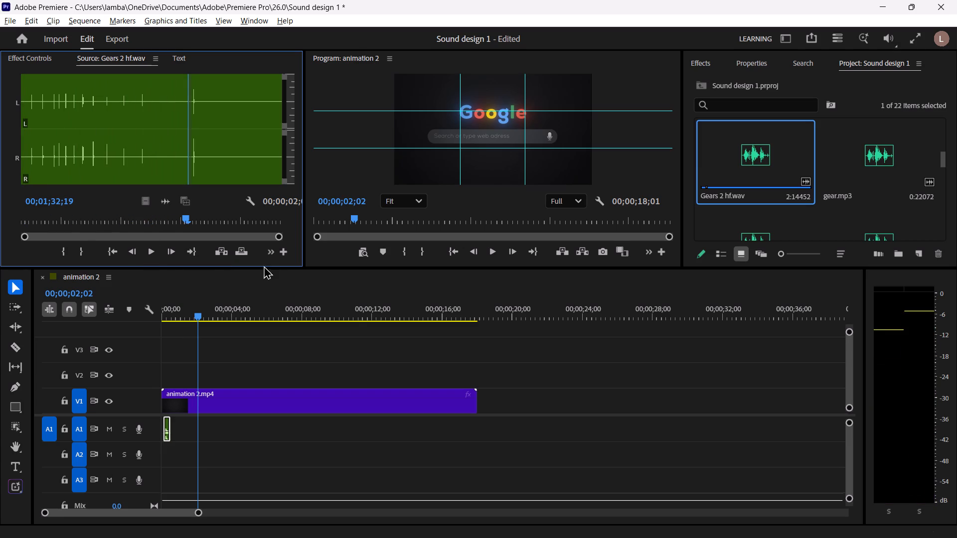
Park the sequence playhead at 00;00;01;00 and replay Gears 2 hf.wav from its beginning in the source monitor.
drag(197, 315, 195, 315)
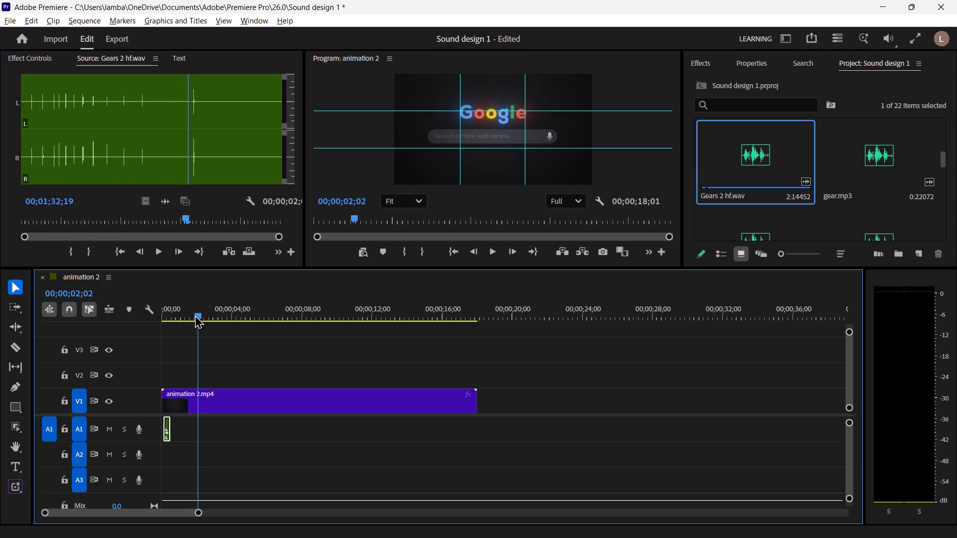
drag(195, 315, 192, 315)
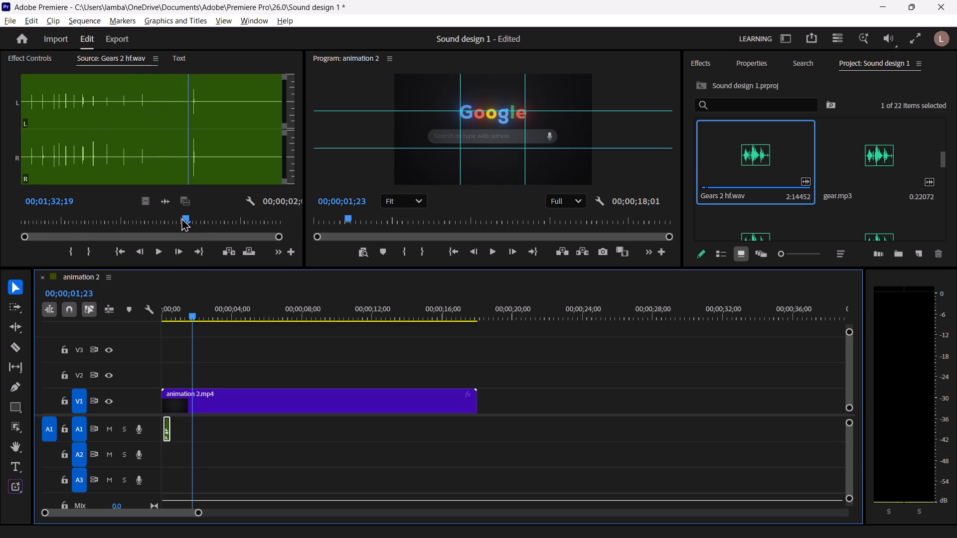
drag(181, 218, 0, 257)
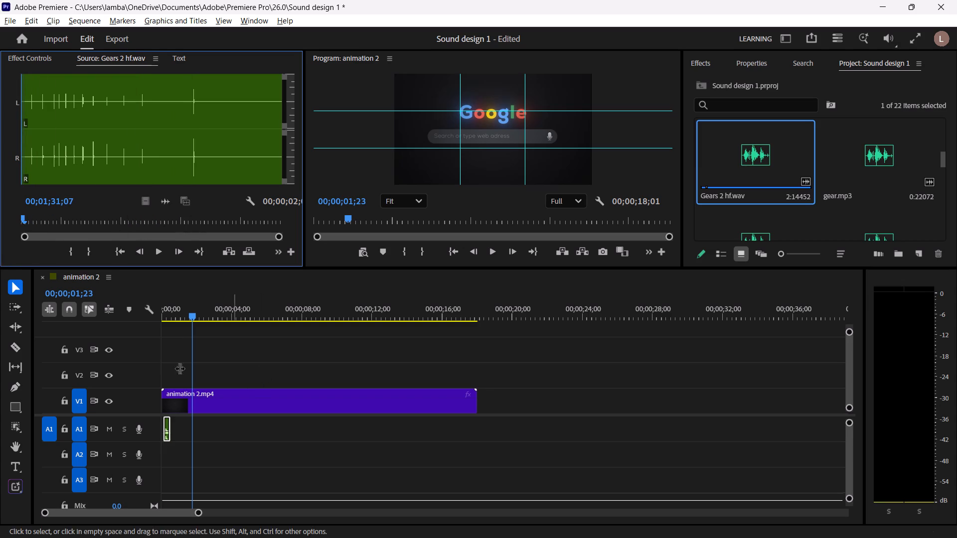
drag(190, 318, 177, 319)
click(154, 252)
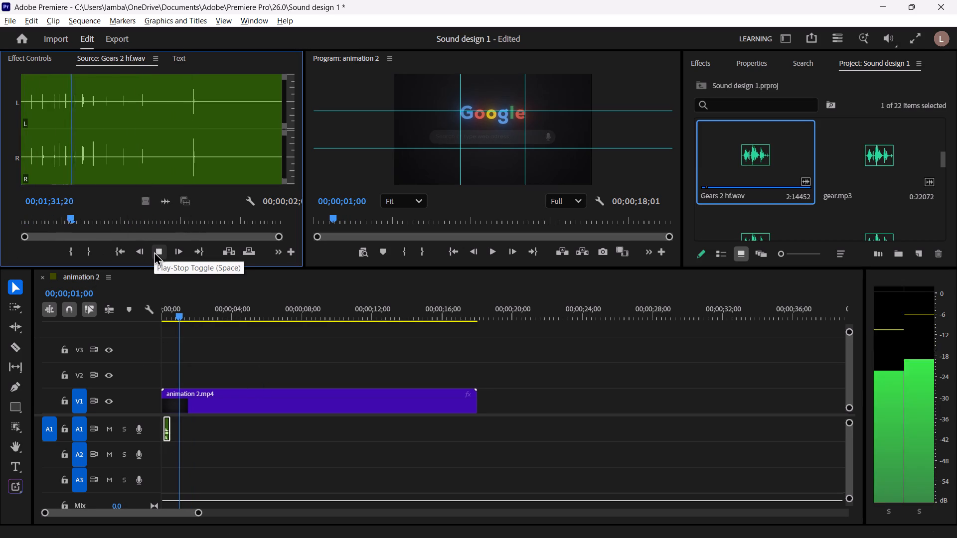
click(154, 252)
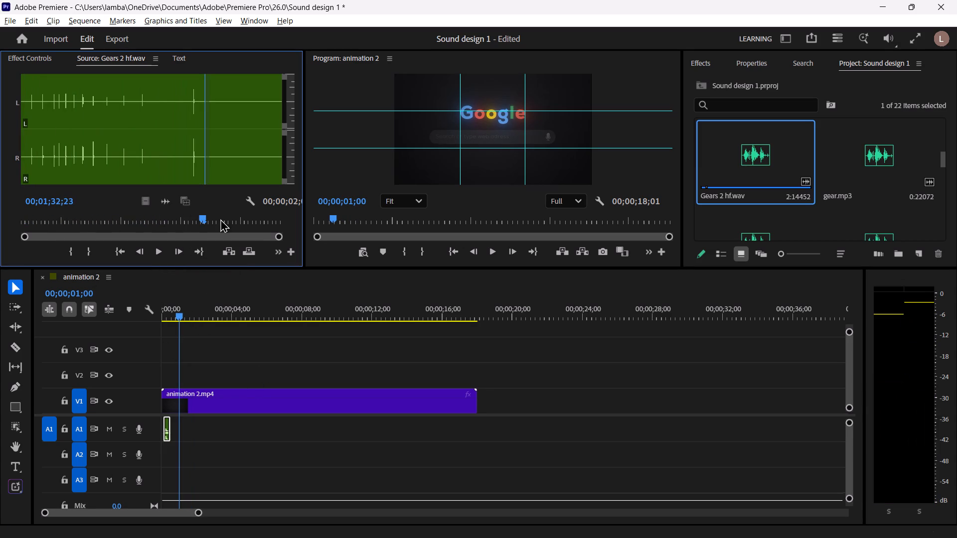
Mark an In point at 00;01;31;08 and an Out point at 00;01;32;21 on Gears 2 hf.wav in the source monitor.
drag(200, 219, 19, 256)
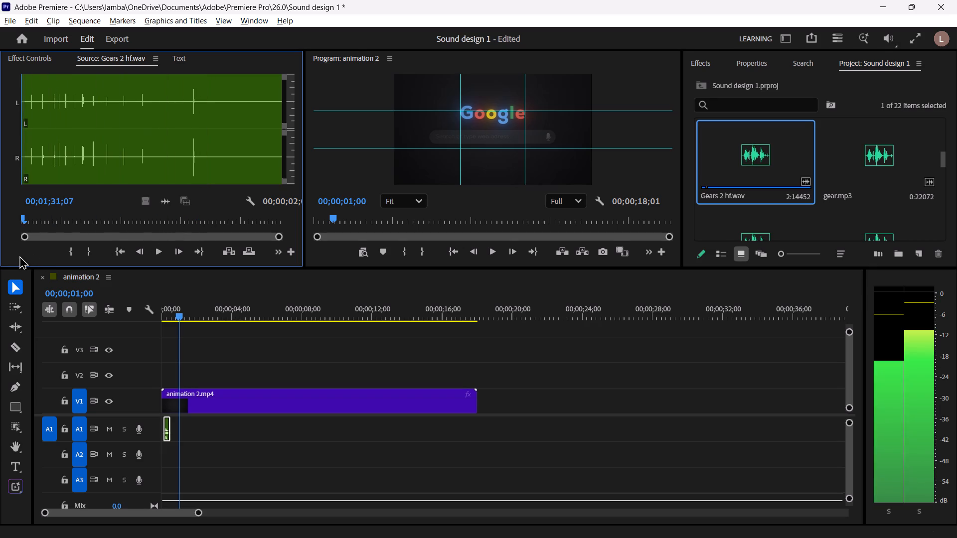
drag(19, 256, 18, 256)
drag(18, 256, 16, 221)
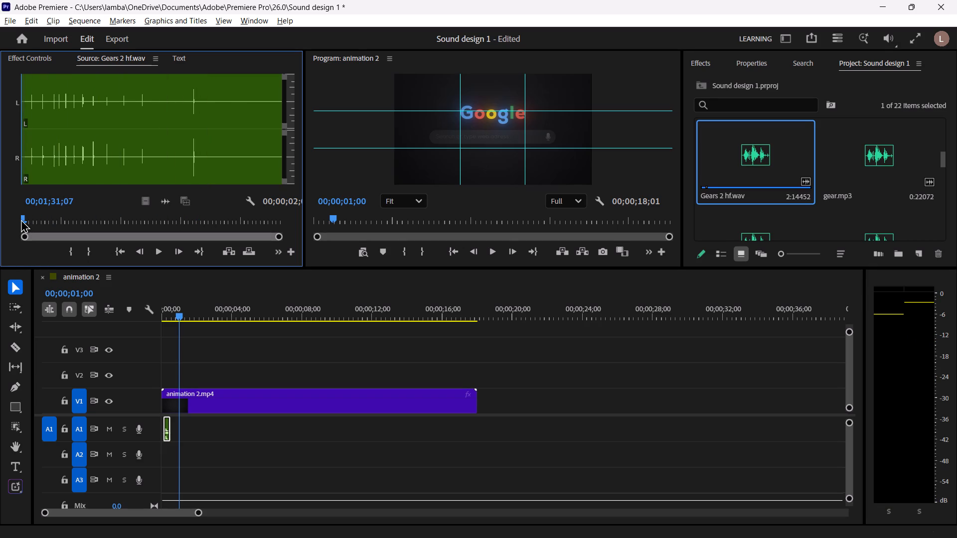
drag(23, 219, 27, 221)
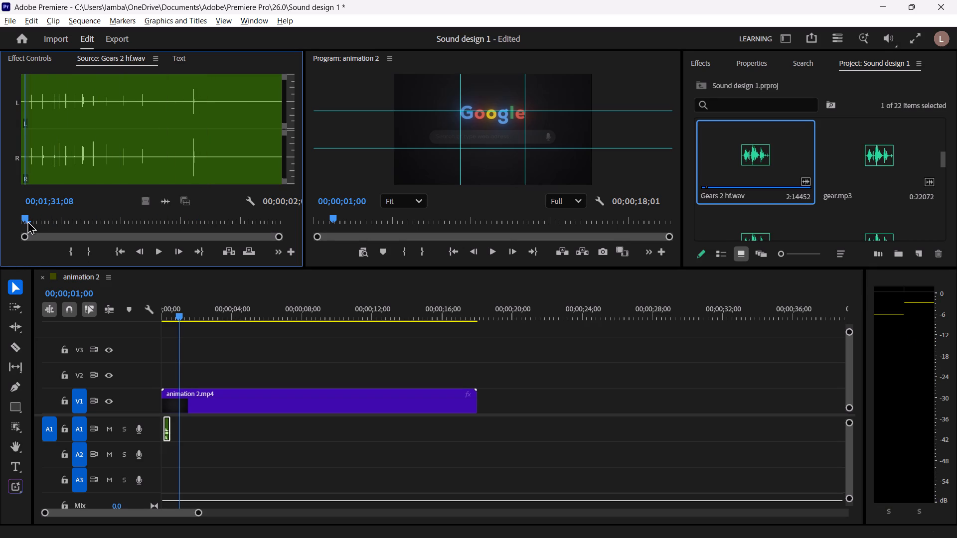
click(65, 252)
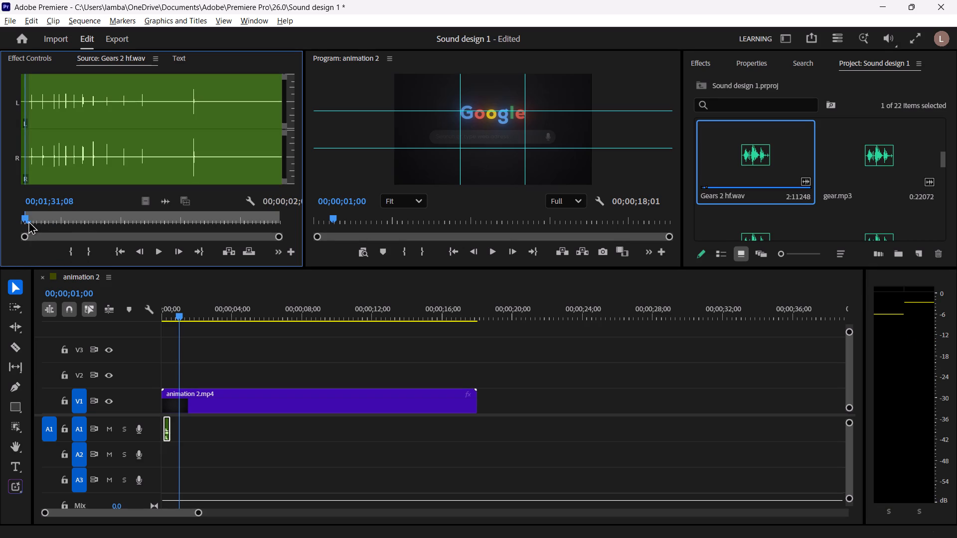
drag(23, 215, 193, 259)
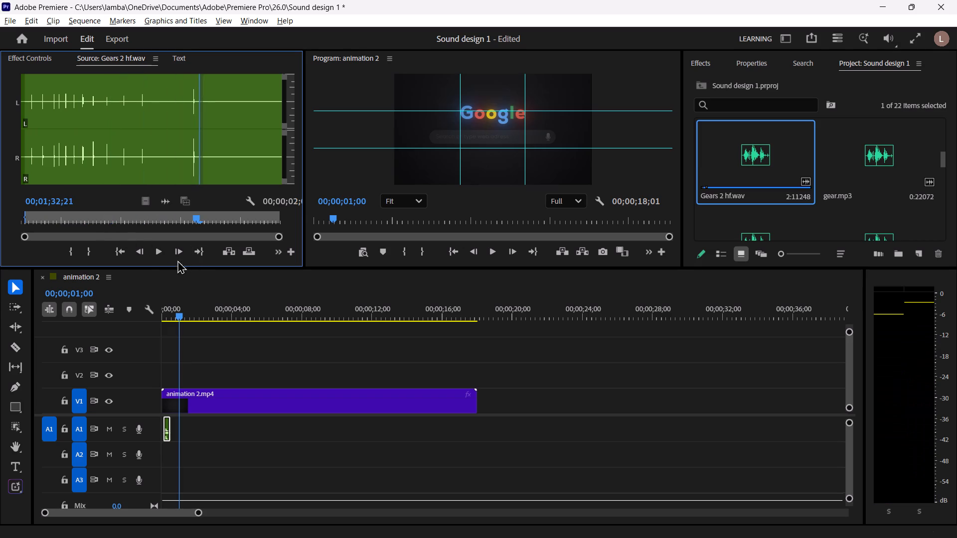
click(90, 247)
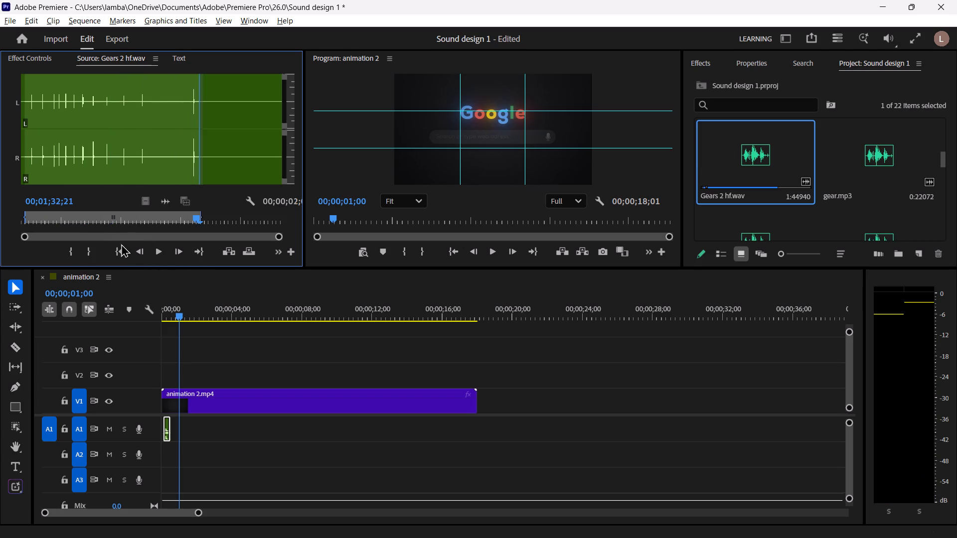
Place the marked Gears 2 hf.wav audio on track A1, starting at the playhead at 00;00;01;00.
drag(165, 203, 182, 431)
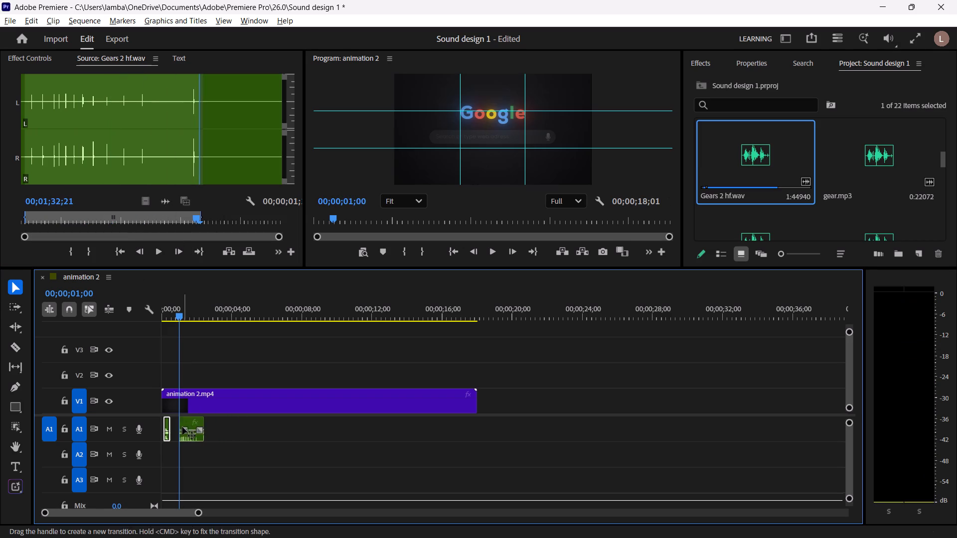
Play the sequence's opening in the enlarged program monitor to check the gears sound against the typing, and restore the normal layout.
click(395, 102)
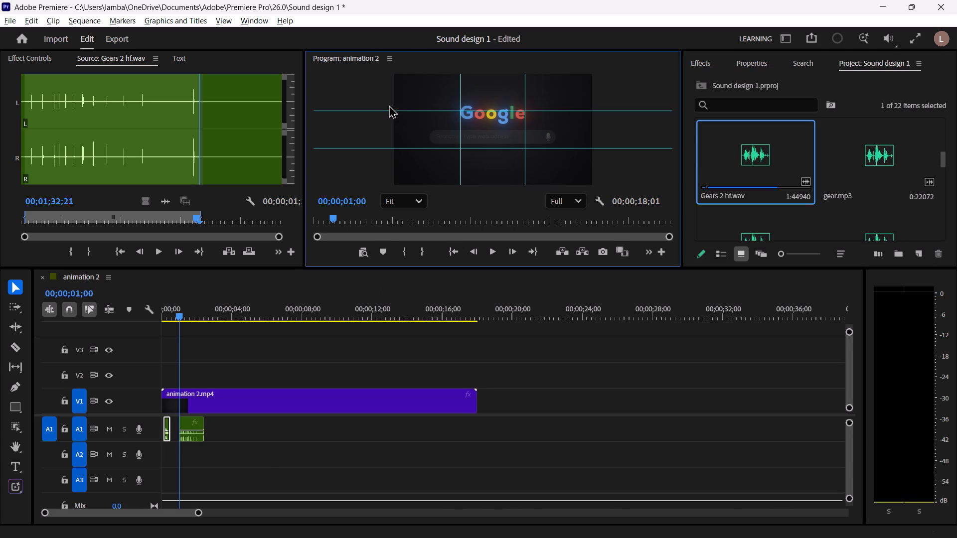
key(grave)
key(space)
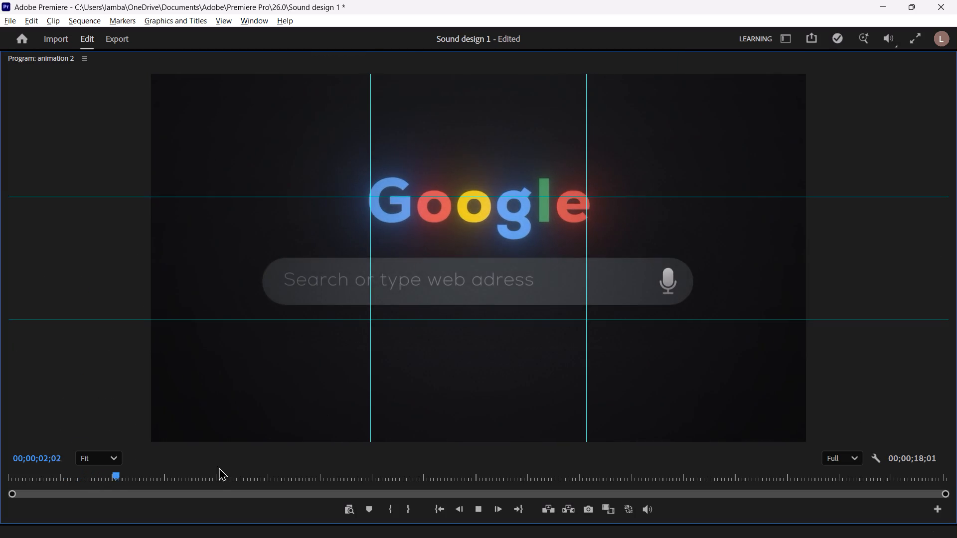
key(space)
drag(145, 474, 124, 474)
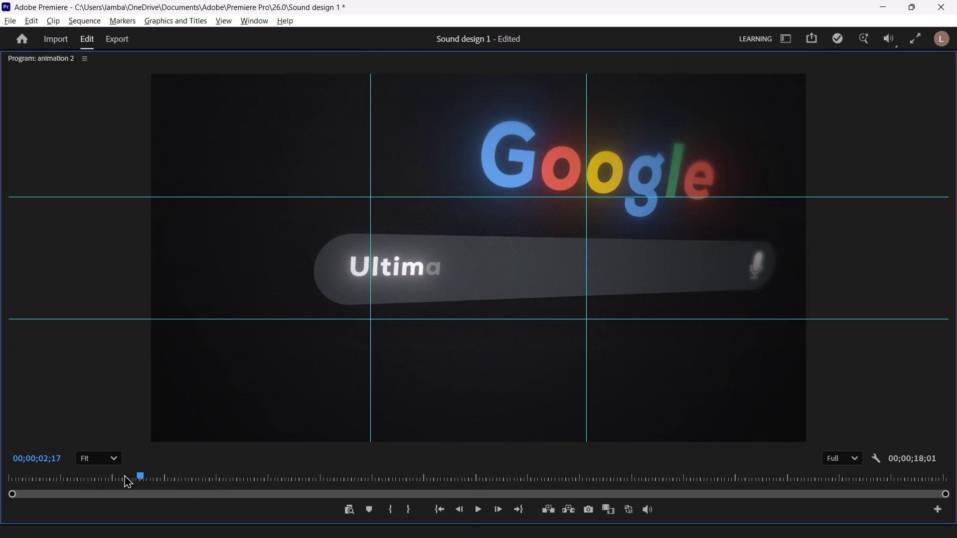
drag(124, 474, 0, 479)
key(space)
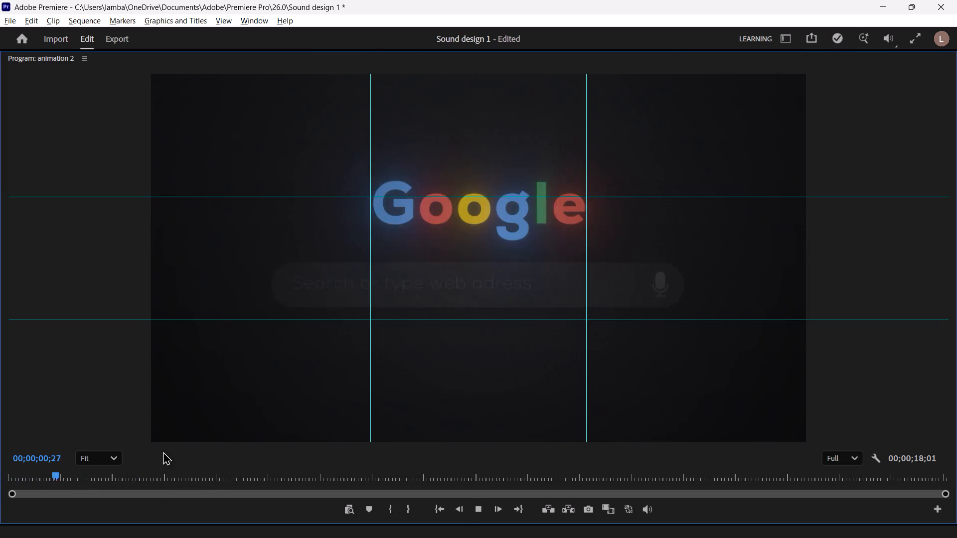
key(space)
key(space)
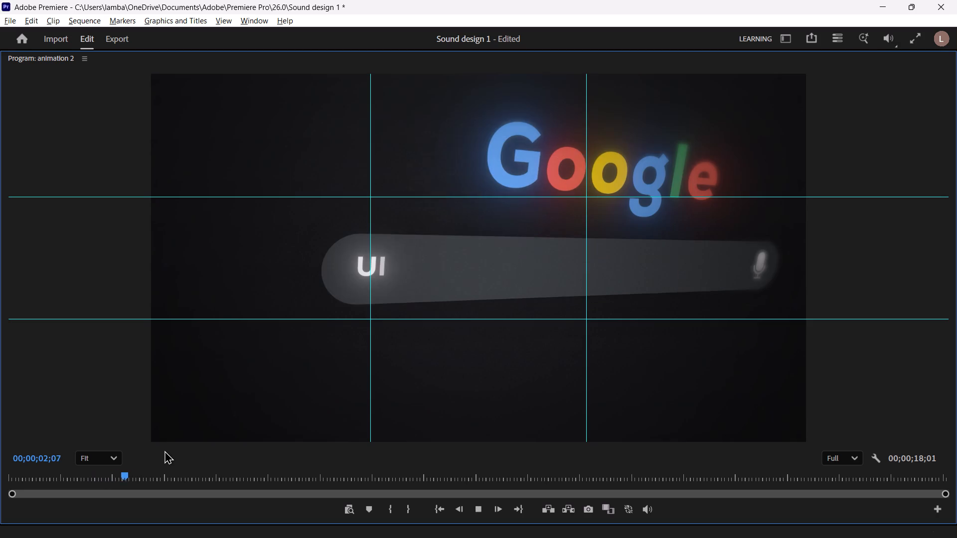
key(space)
key(alt+Tab)
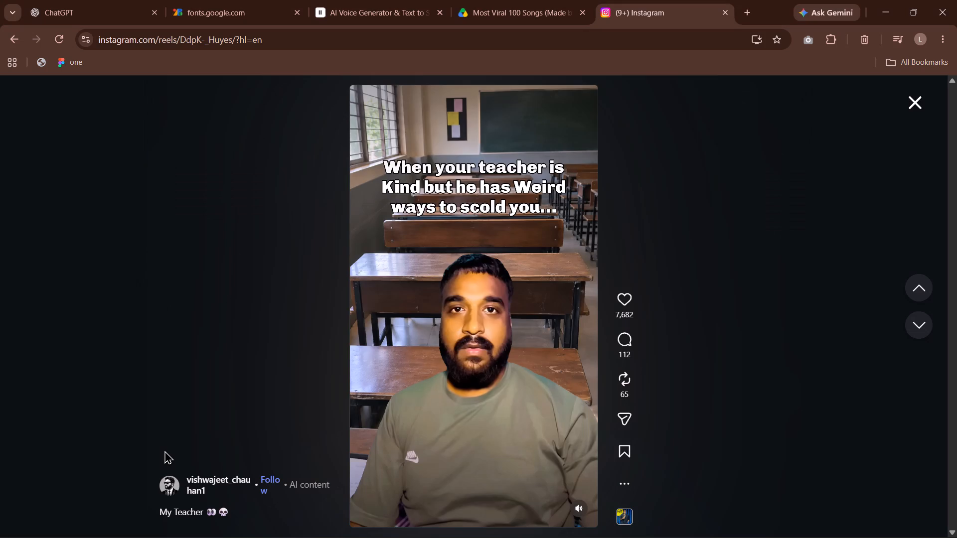
key(alt+Tab)
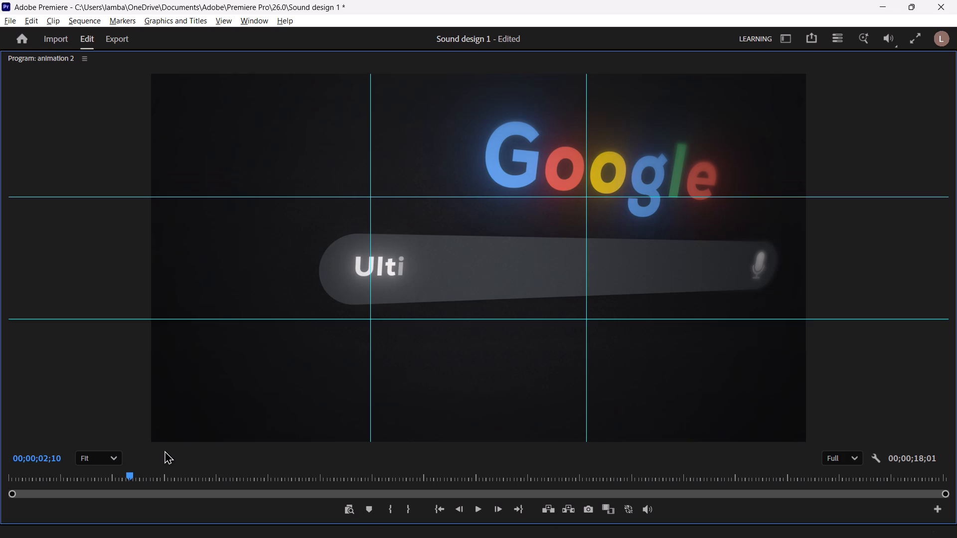
click(190, 366)
key(grave)
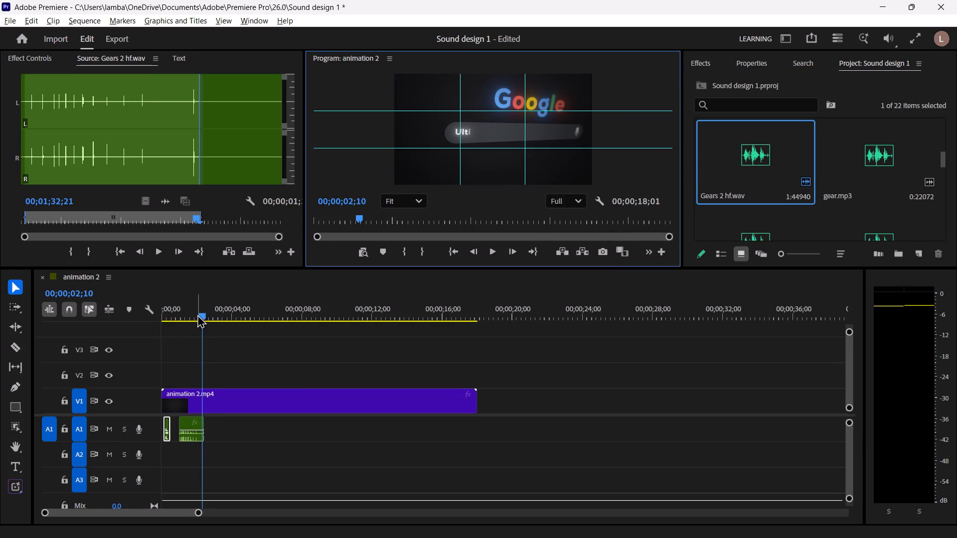
Move the gears clip on track A1 later so it starts at the playhead, set to 00;00;01;29.
drag(207, 313, 203, 314)
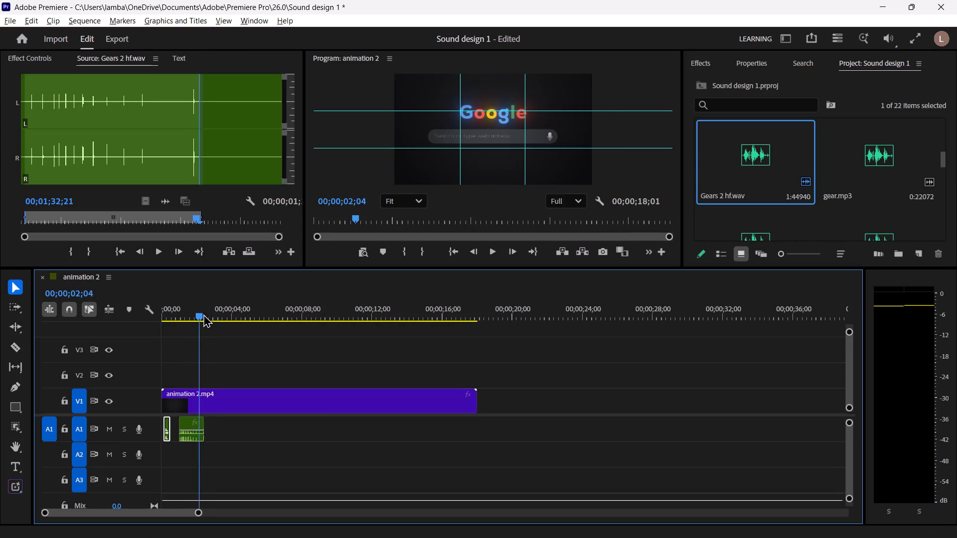
drag(203, 314, 197, 324)
click(192, 435)
drag(192, 435, 197, 435)
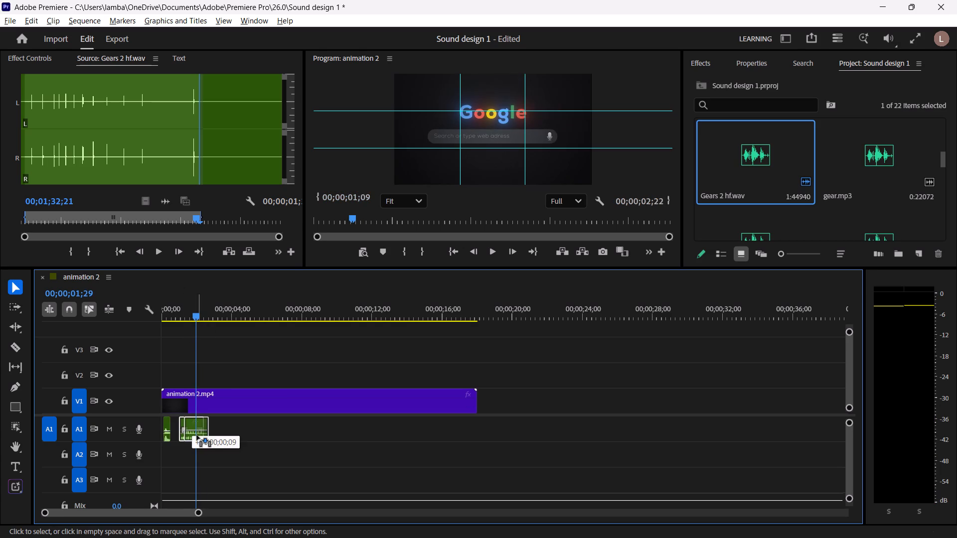
drag(197, 435, 206, 433)
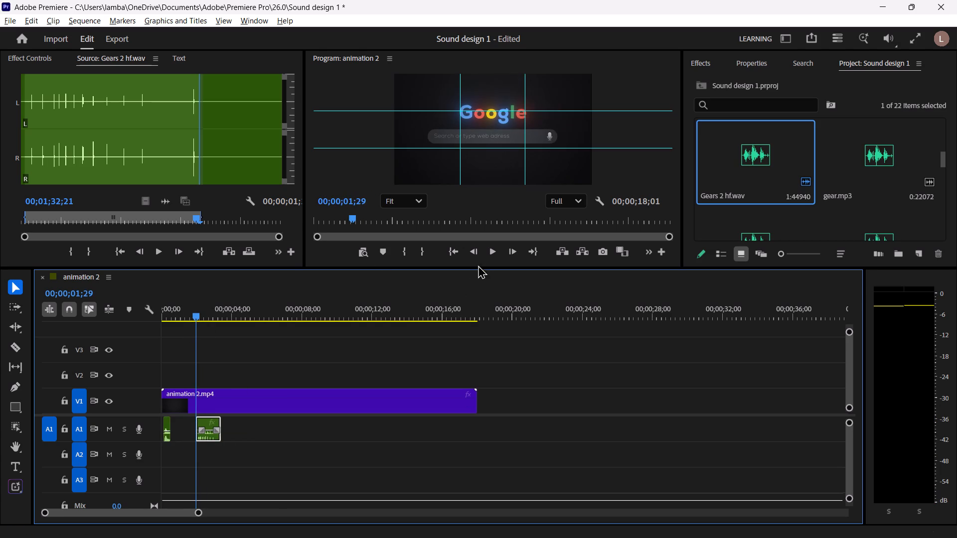
Play the sequence to check the gears sound against the typed search text, and park the playhead at 00;00;04;21.
click(491, 246)
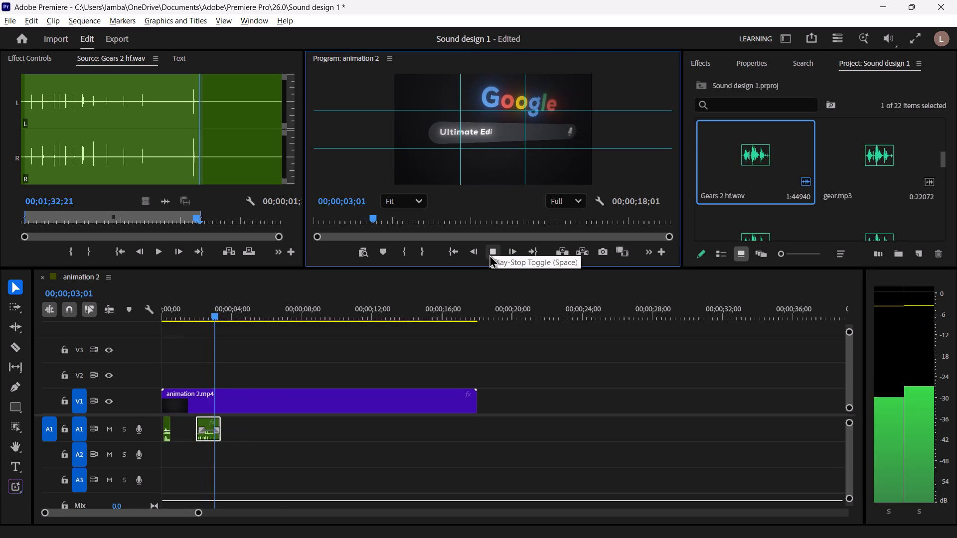
click(489, 255)
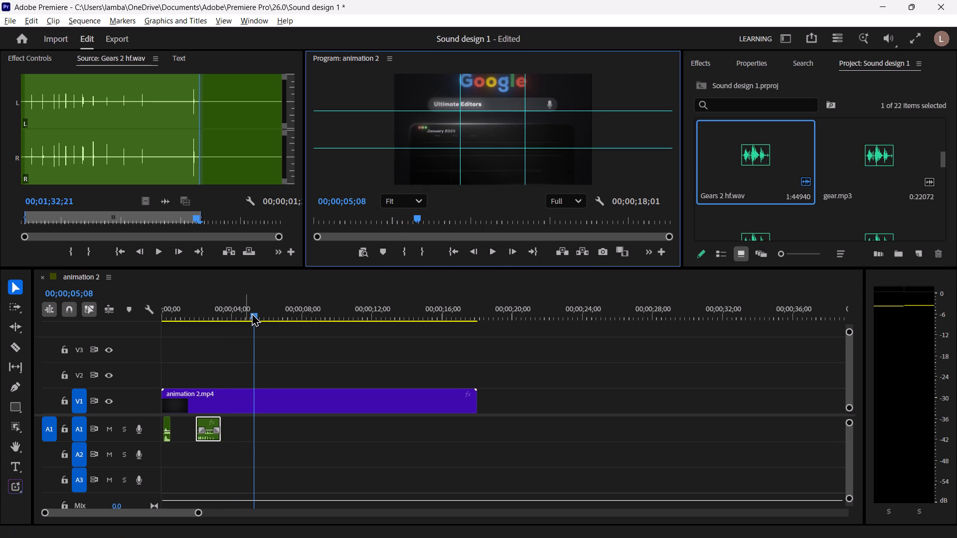
drag(252, 313, 242, 321)
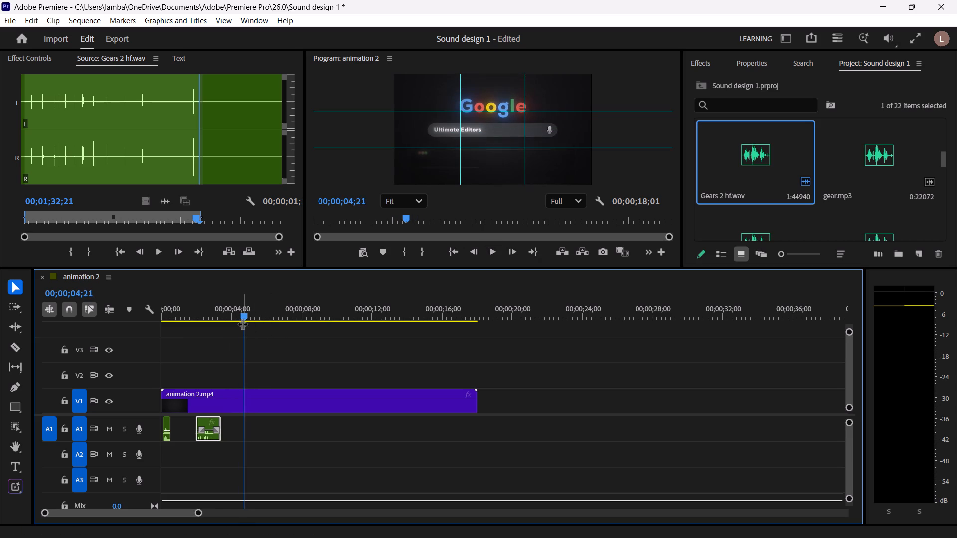
Open page-turn-305789.mp3 from the project in the source monitor and play it from its beginning to audition the sound.
scroll(788, 213, up, 6)
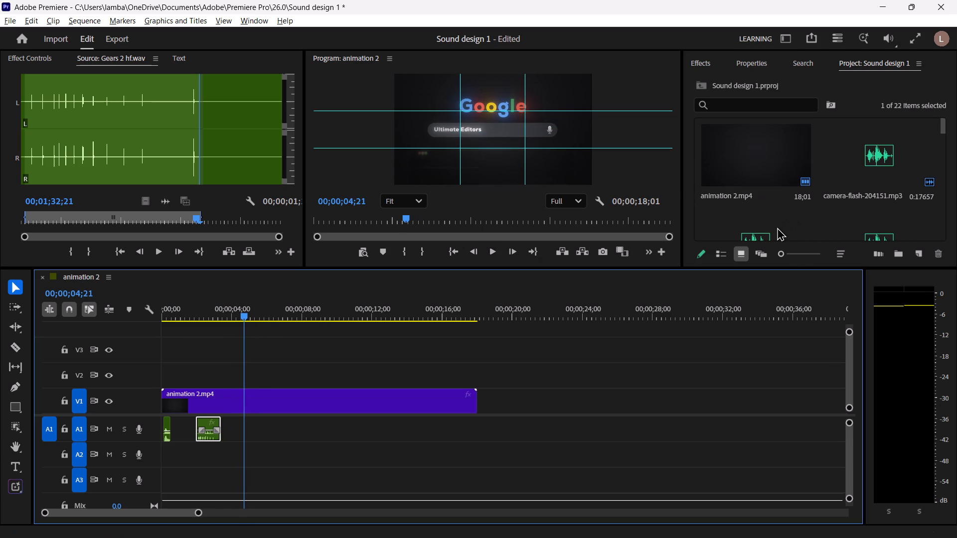
scroll(777, 227, down, 1)
triple_click(749, 156)
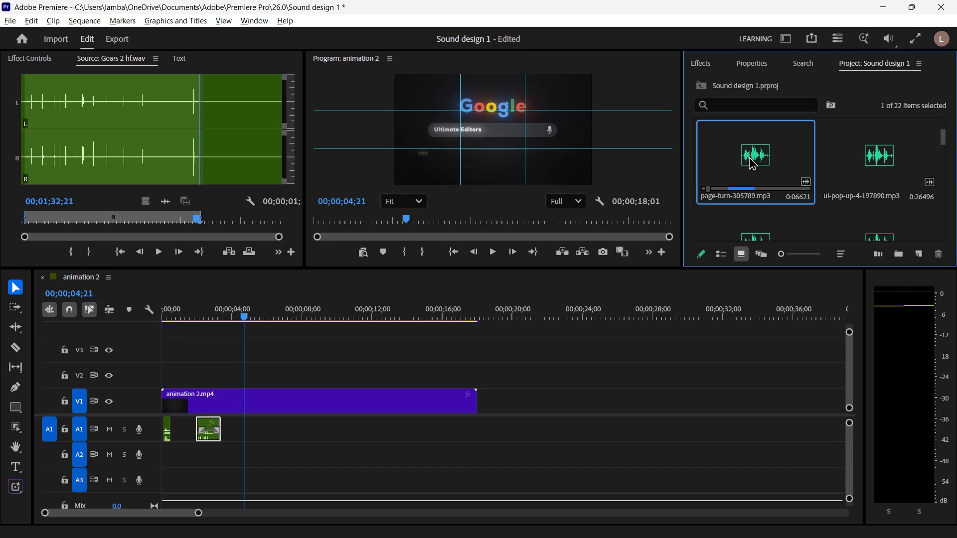
triple_click(748, 156)
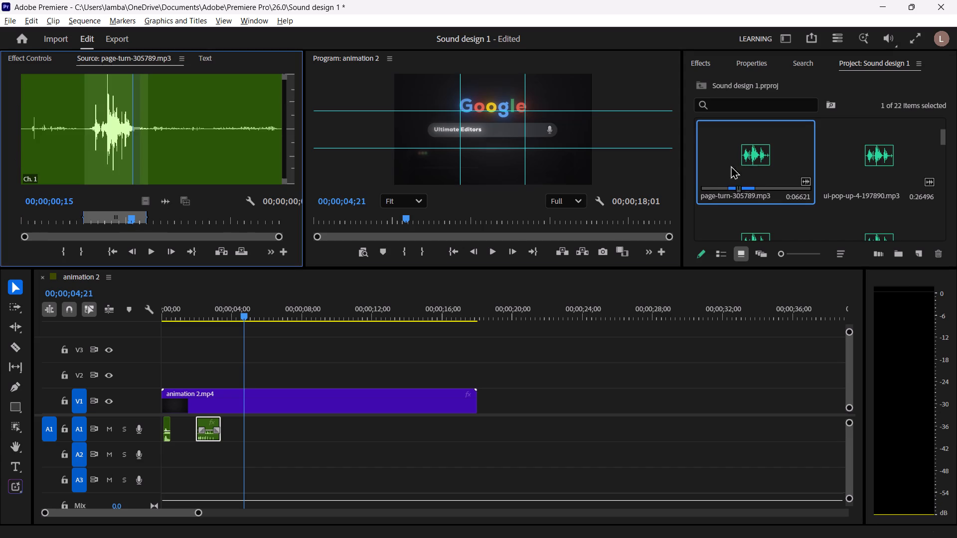
drag(111, 217, 2, 224)
key(space)
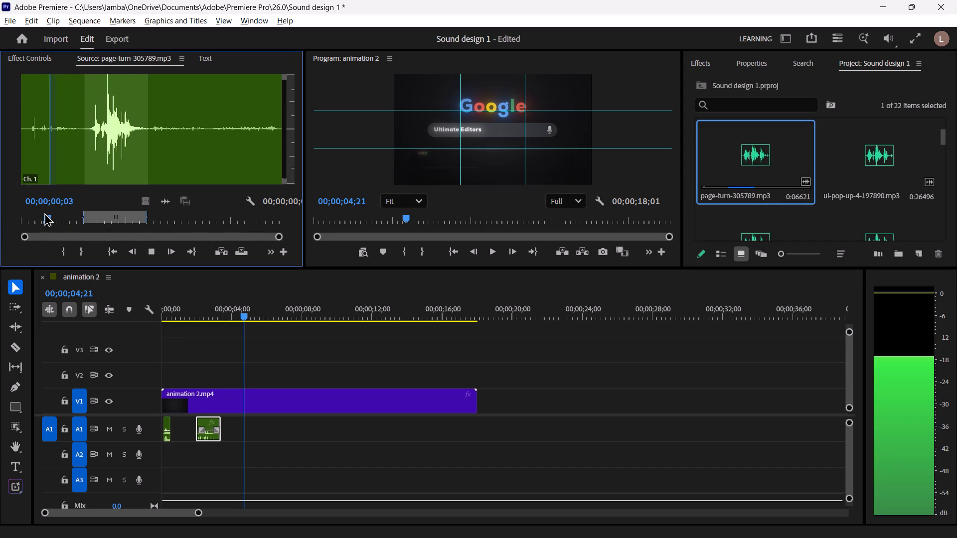
key(space)
key(space)
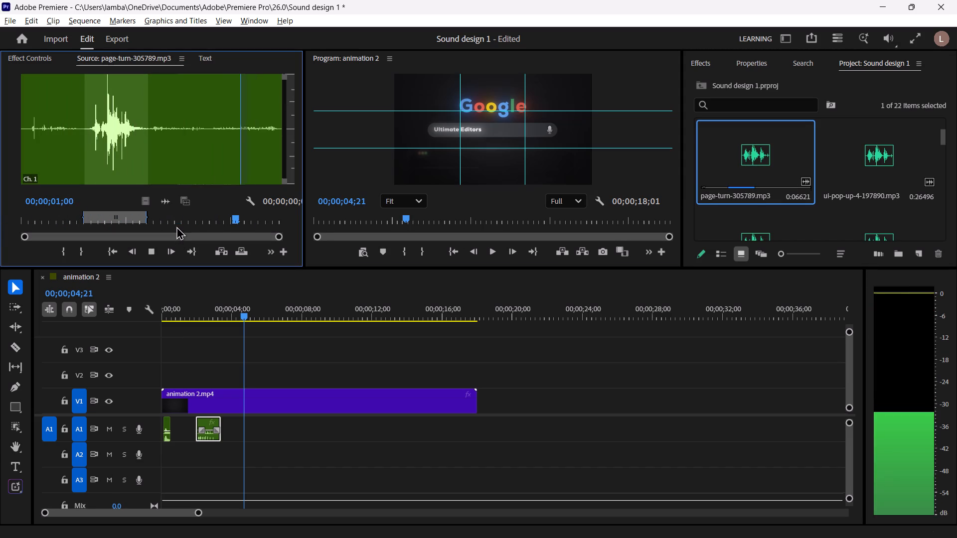
key(space)
key(space)
key(space)
key(space)
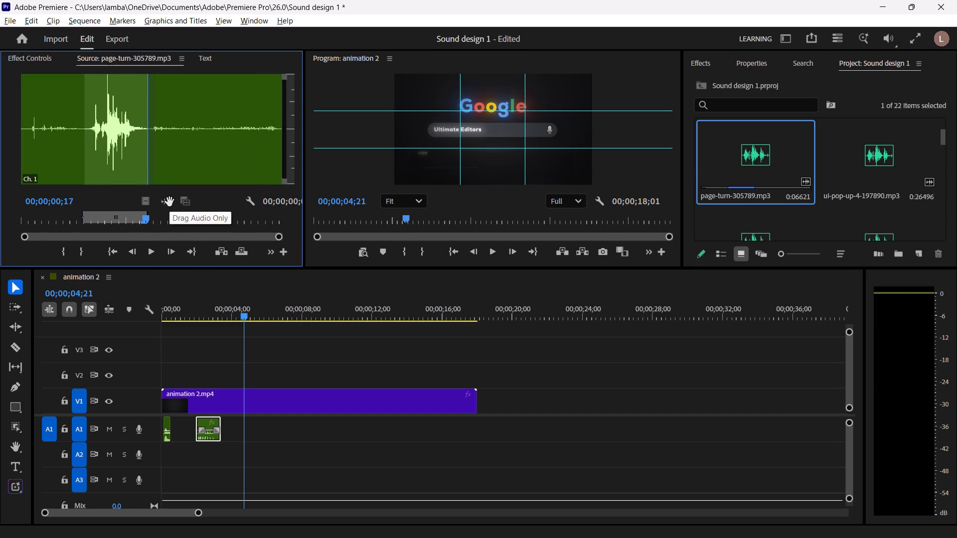
Place the marked page-turn audio on track A1, starting at the playhead at 00;00;04;21.
drag(165, 206, 257, 430)
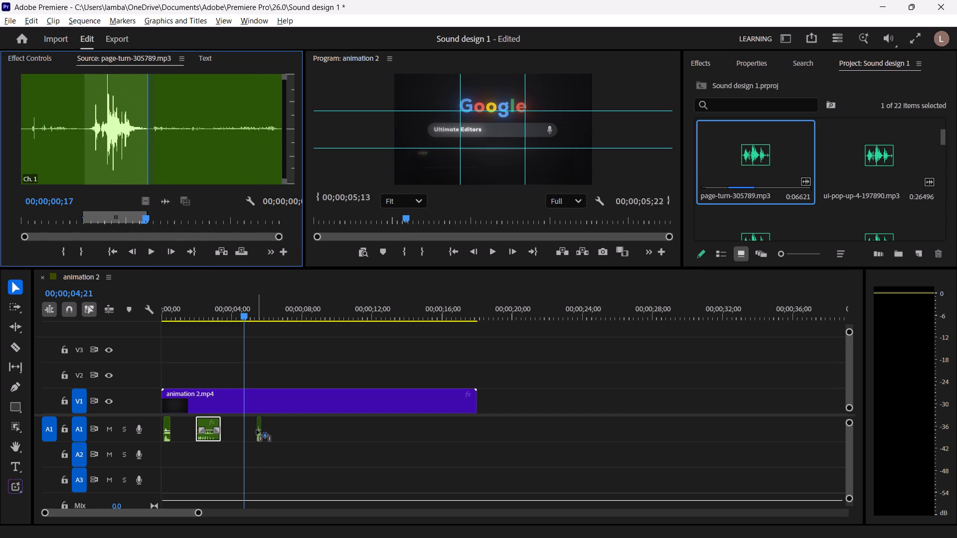
drag(257, 430, 248, 430)
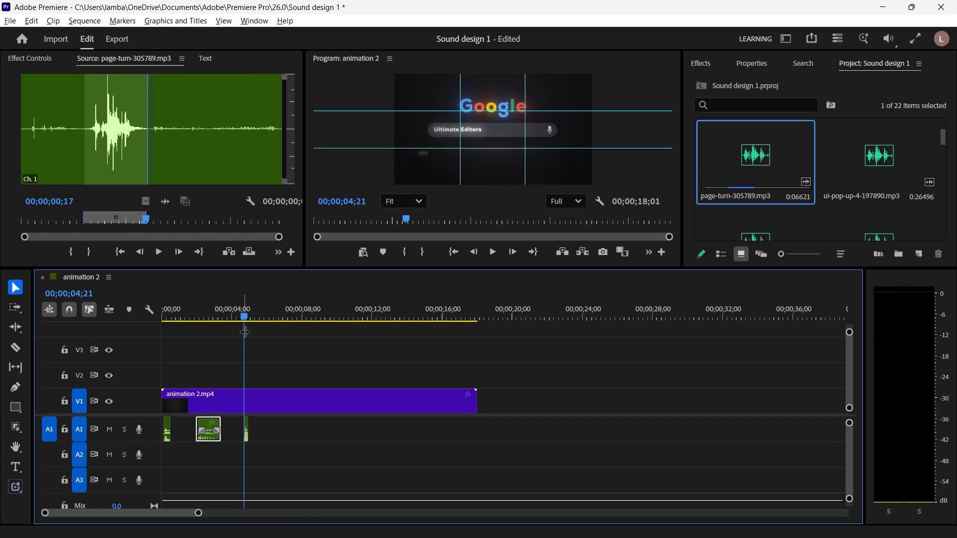
Play the sequence from 00;00;04;21 to check the page-turn sound against the calendar window's entrance.
key(space)
key(space)
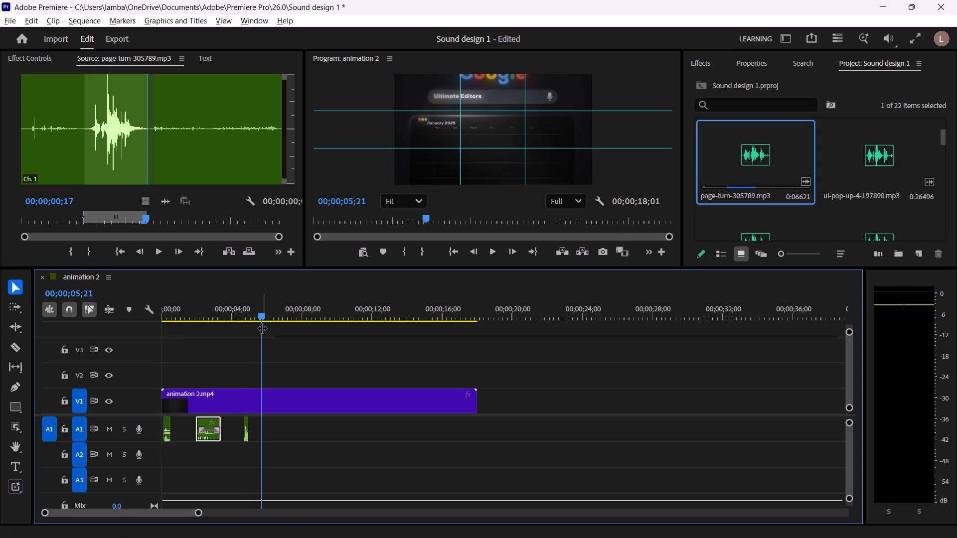
Park the sequence playhead at 00;00;05;07, at the calendar window's entrance.
drag(263, 317, 260, 317)
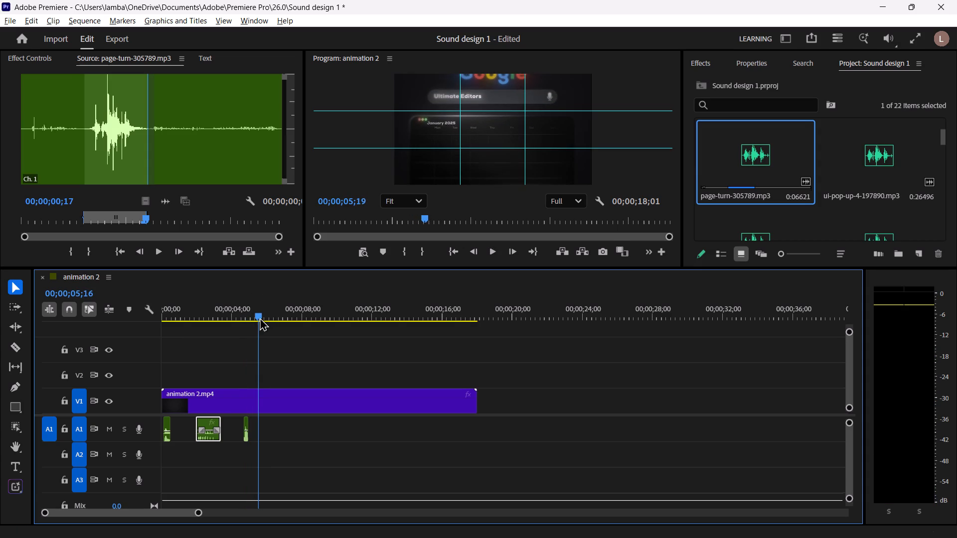
drag(260, 317, 254, 323)
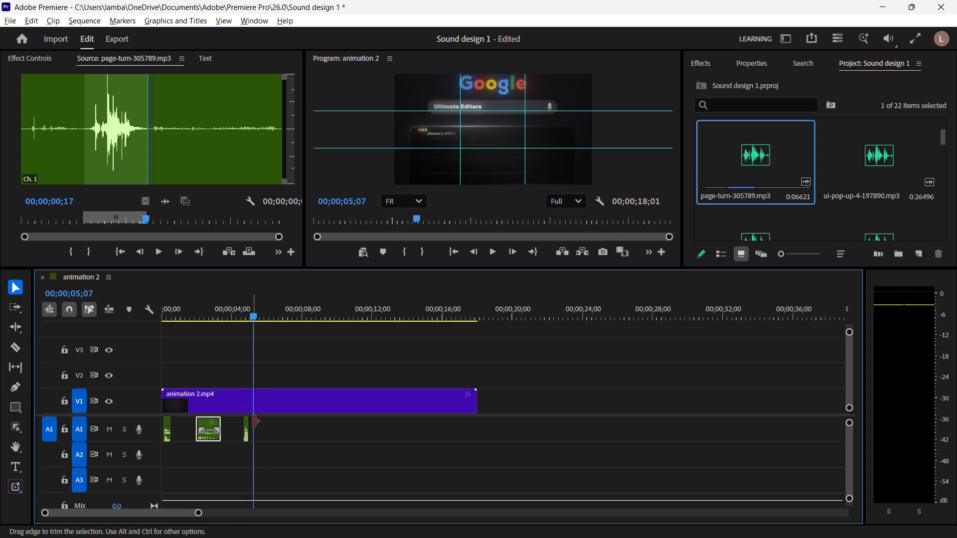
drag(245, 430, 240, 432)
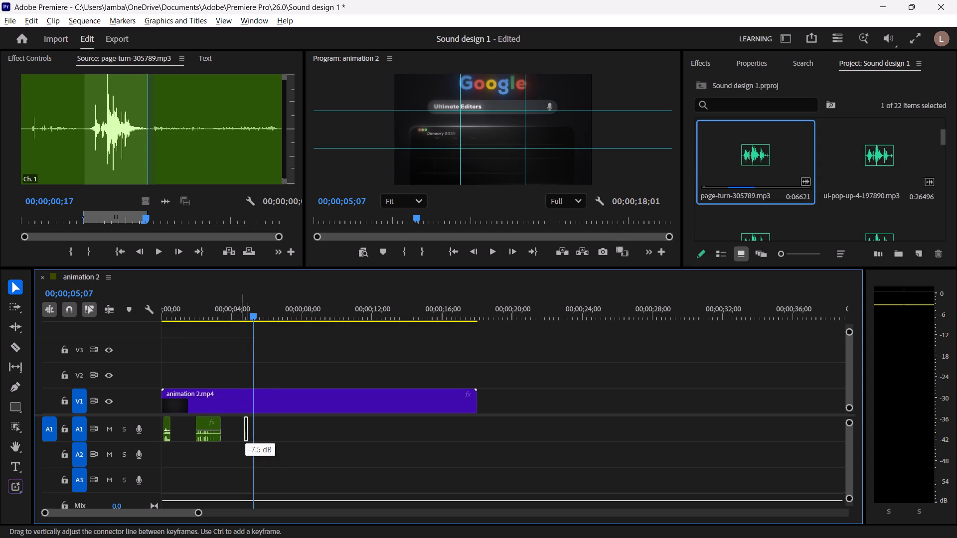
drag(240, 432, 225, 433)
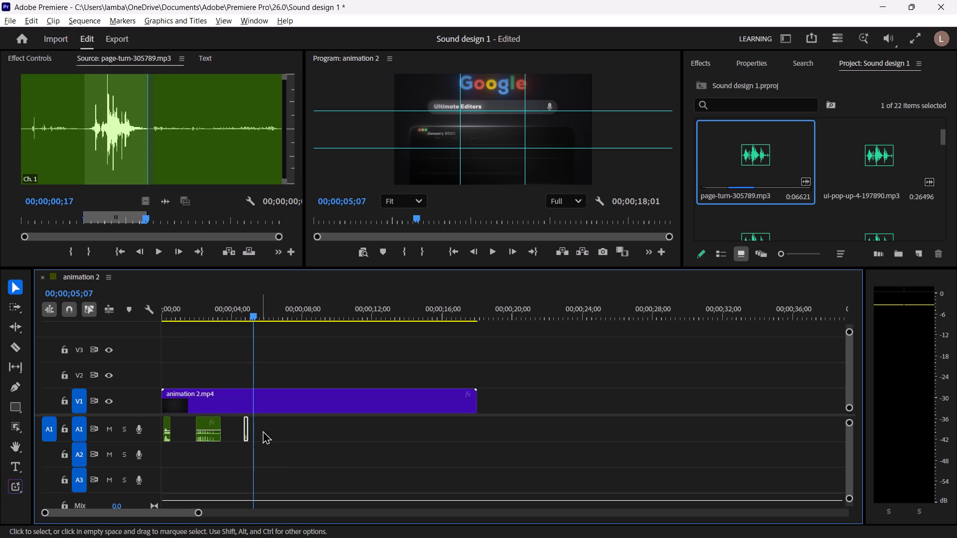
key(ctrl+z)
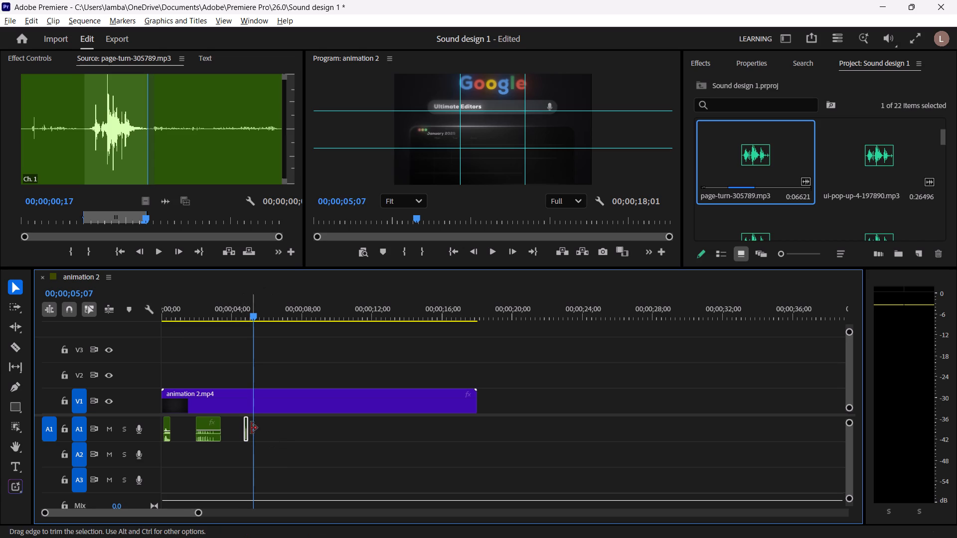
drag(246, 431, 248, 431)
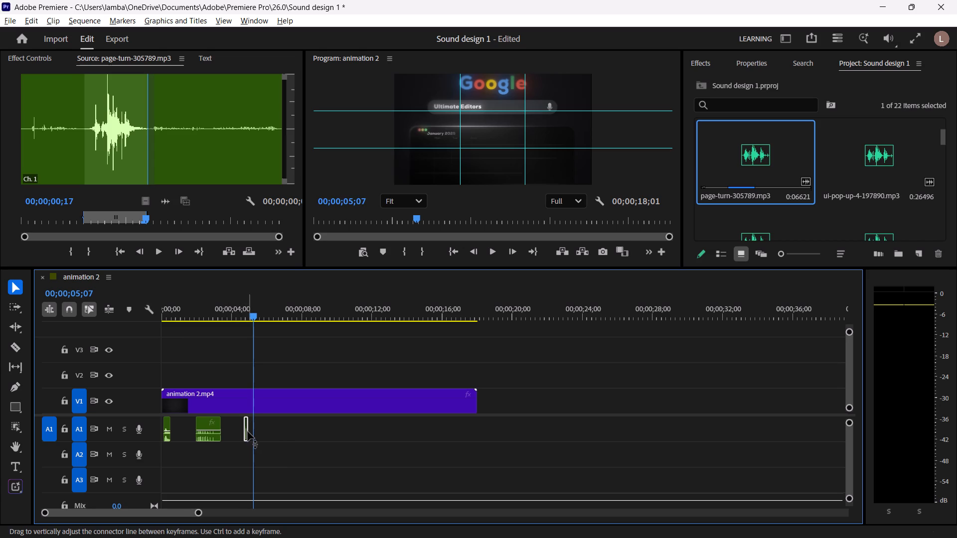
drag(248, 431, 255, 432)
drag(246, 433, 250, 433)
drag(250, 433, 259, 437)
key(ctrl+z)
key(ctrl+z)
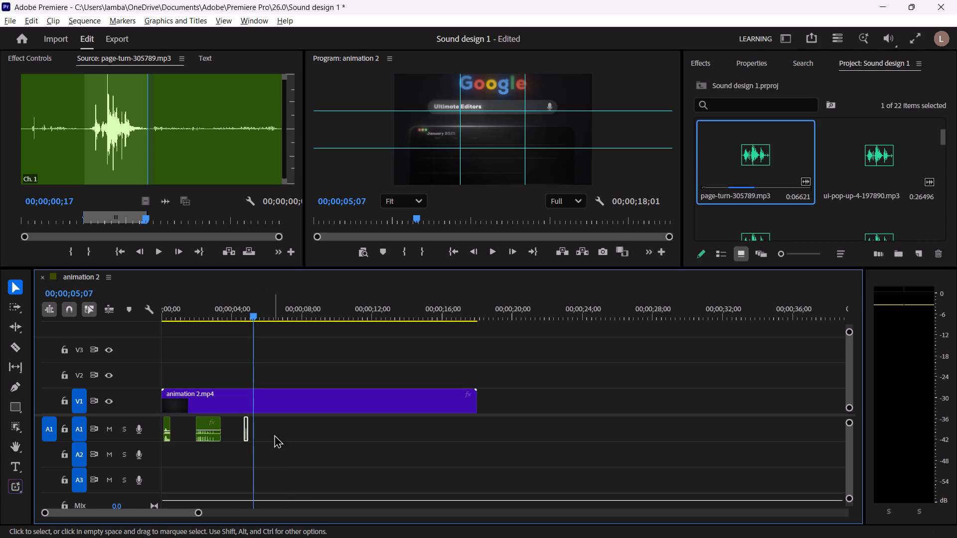
Move the page-turn clip on track A1 so it starts at the playhead at 00;00;05;07.
click(246, 434)
click(245, 424)
drag(245, 424, 261, 422)
Play the sequence from 00;00;05;07 to check the page-turn timing, and park the playhead at 00;00;08;05, just before the New Event button appears.
key(space)
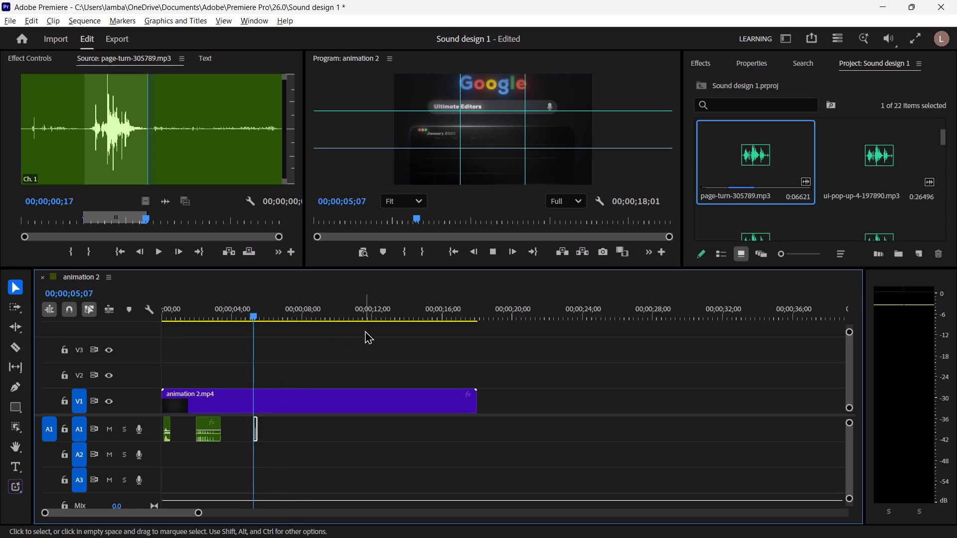
key(space)
key(space)
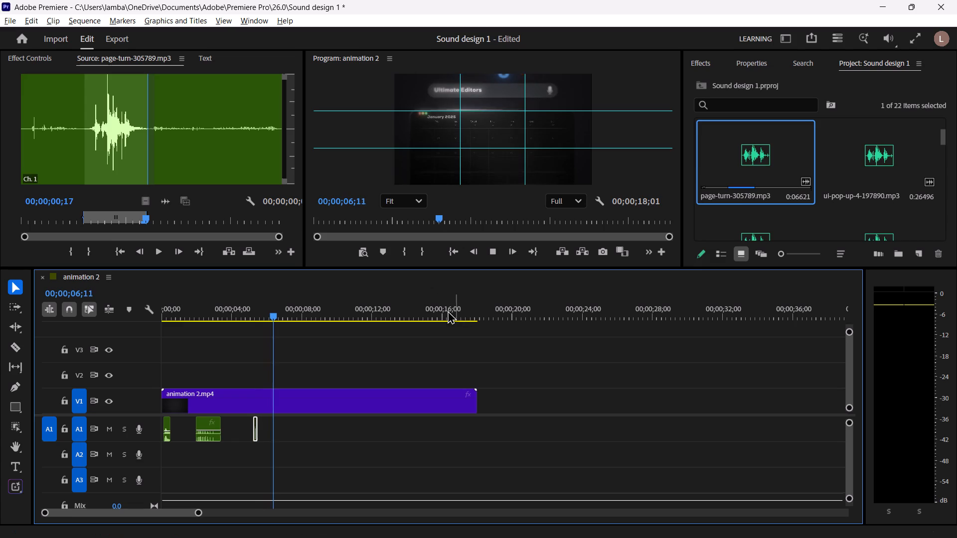
key(space)
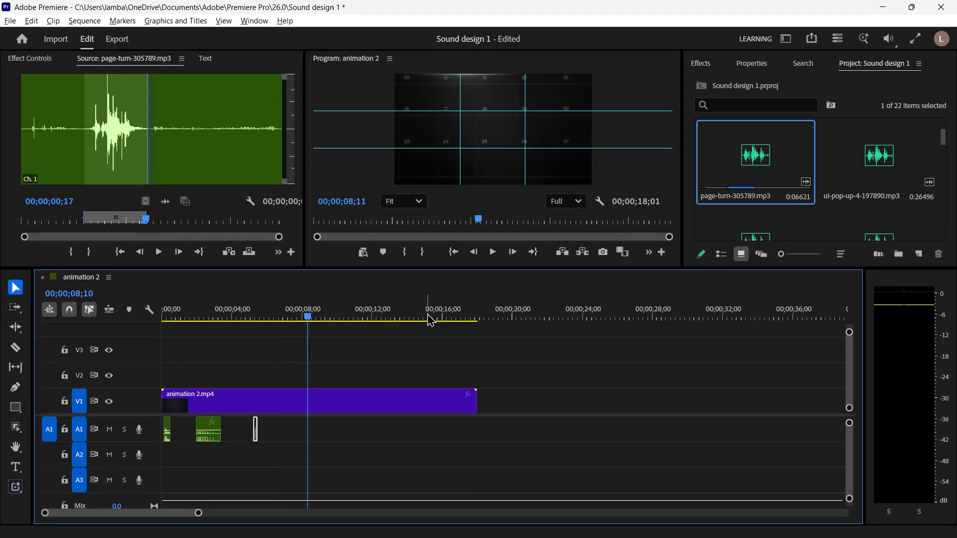
key(space)
key(space)
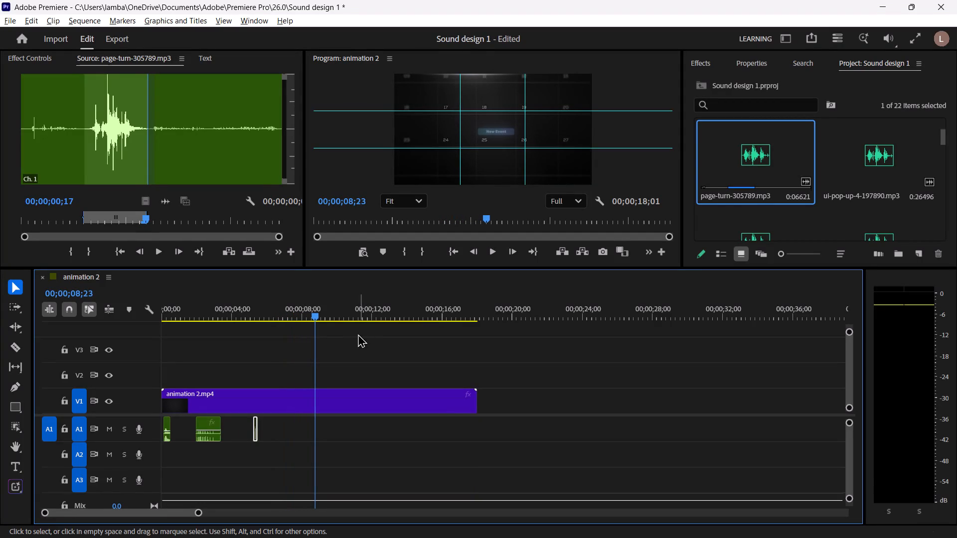
drag(315, 320, 305, 320)
Open pop-39222.mp3 from the project in the source monitor and play it from its beginning to audition the sound.
scroll(813, 173, down, 1)
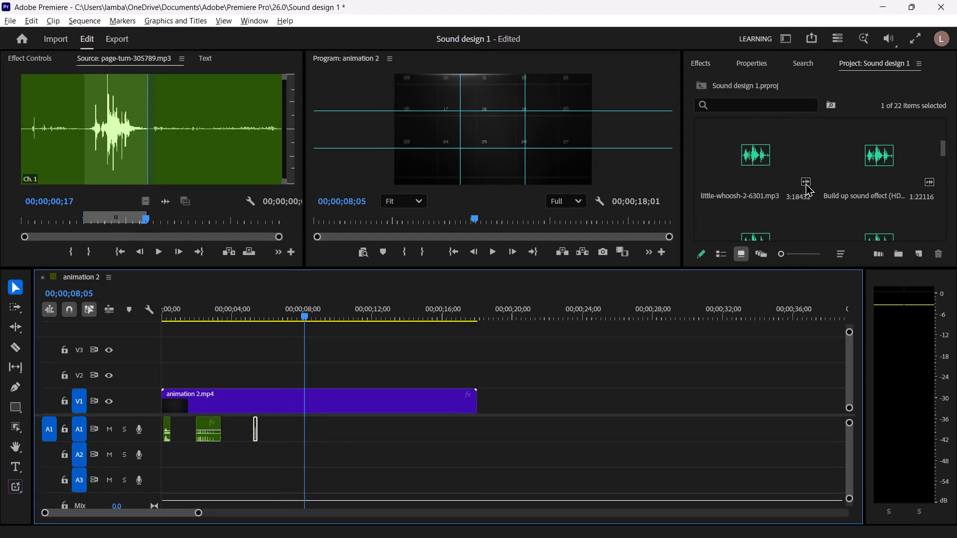
scroll(785, 191, down, 1)
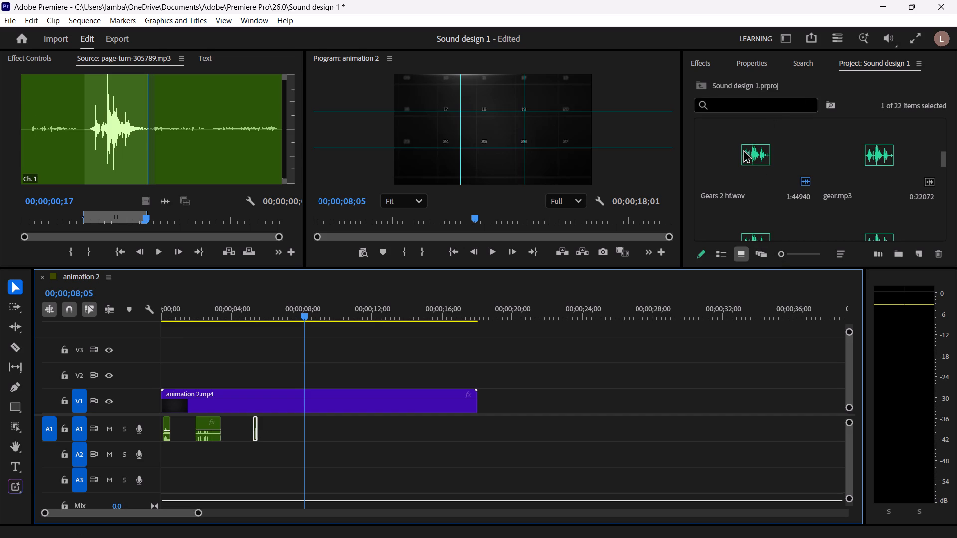
scroll(864, 176, down, 2)
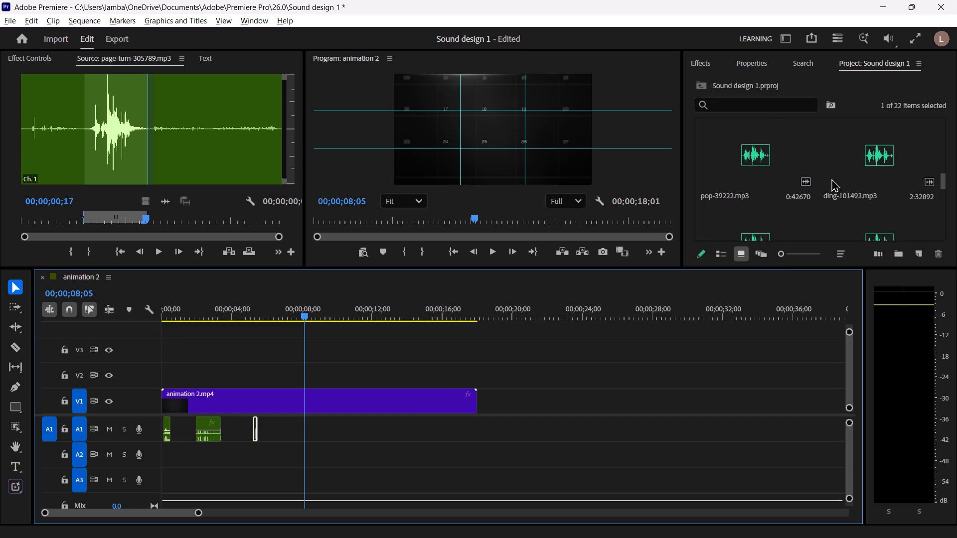
triple_click(764, 145)
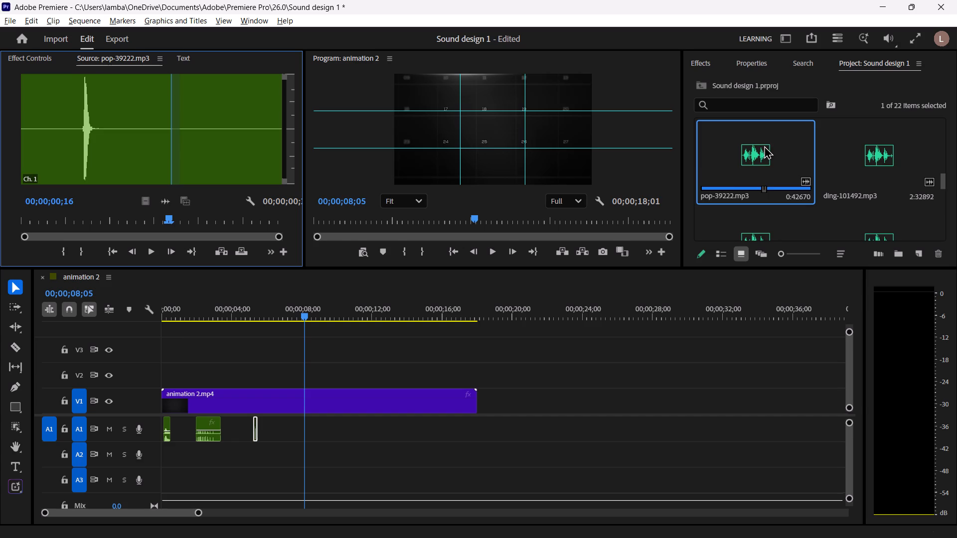
drag(168, 216, 41, 257)
click(148, 254)
click(149, 254)
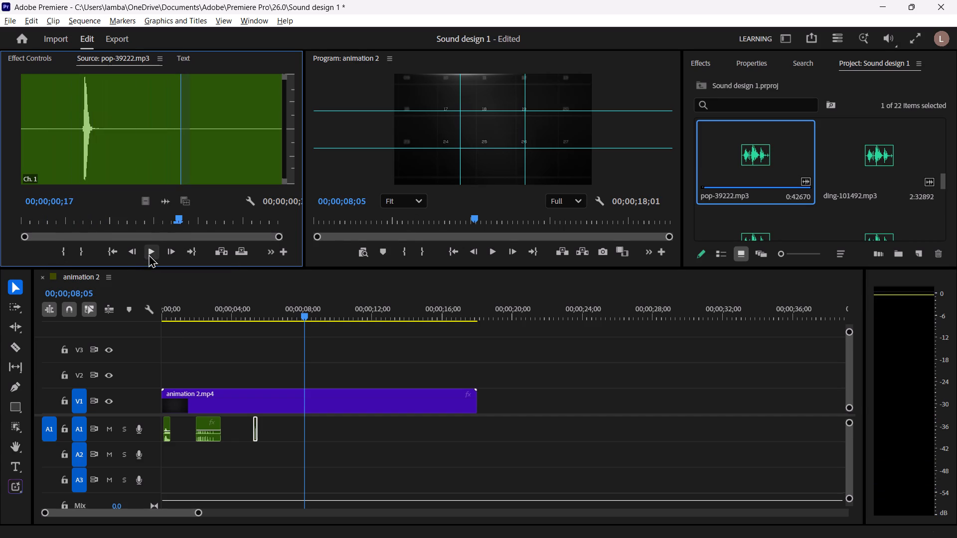
Mark the pop in pop-39222.mp3 with an in point at 00;00;00;05 and an out point at 00;00;00;09.
drag(179, 214, 79, 233)
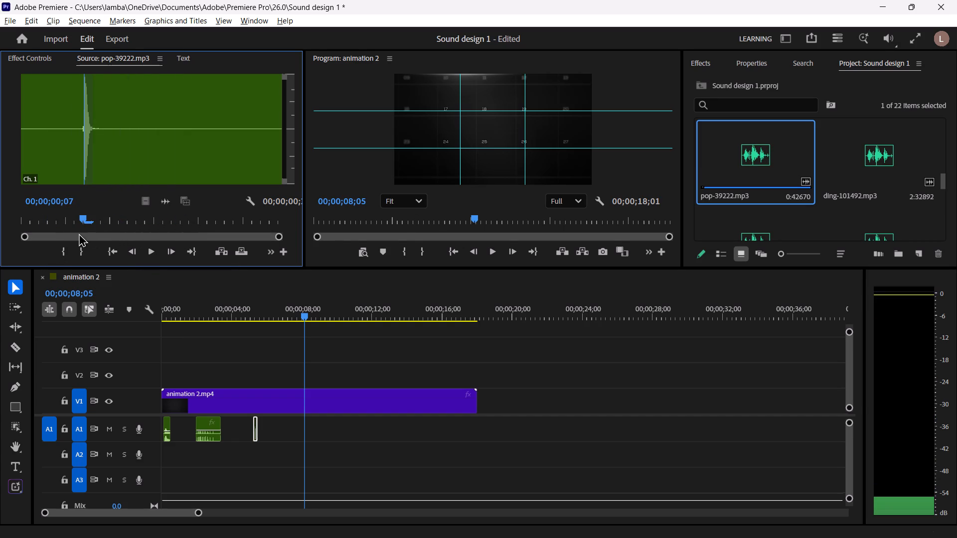
drag(79, 233, 66, 233)
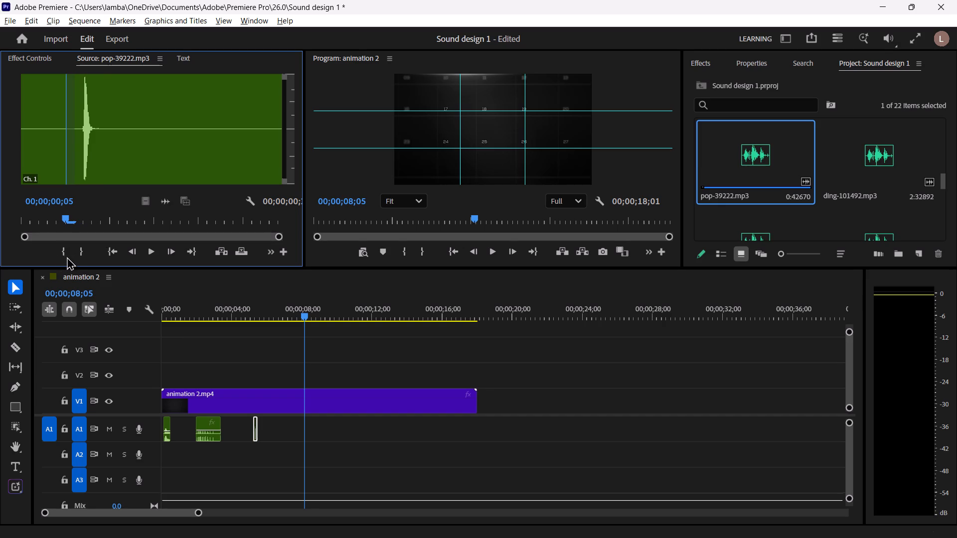
click(69, 257)
drag(72, 218, 100, 210)
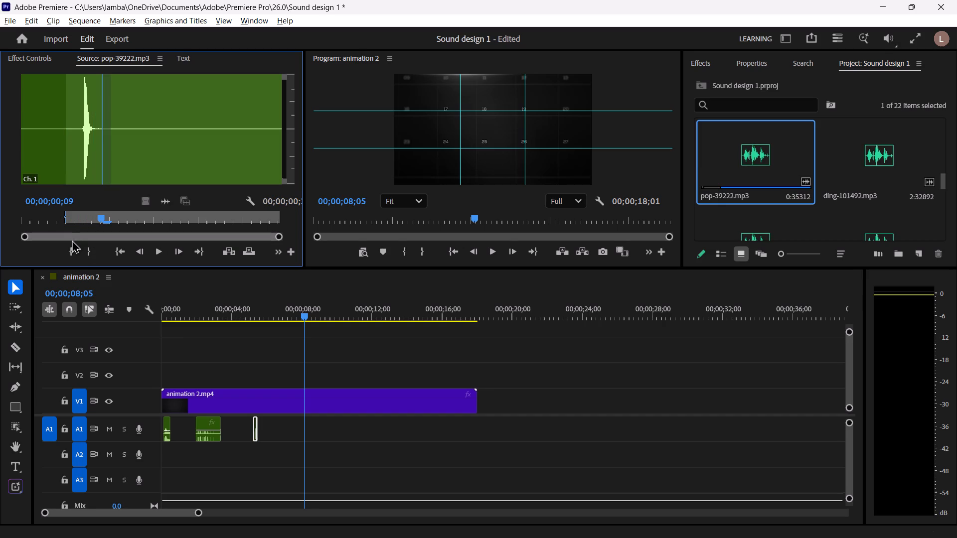
click(87, 251)
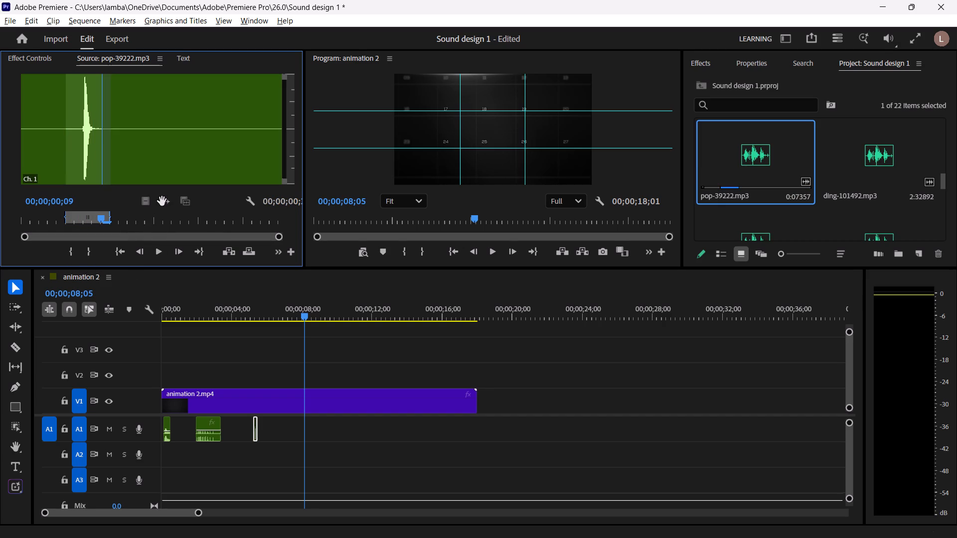
Place the marked pop audio on track A1, starting at the playhead at 00;00;08;05.
drag(162, 201, 308, 425)
Play the sequence from 00;00;08;05 to check the pop sound, and stop at 00;00;10;25 with the cursor on the New Event button.
key(space)
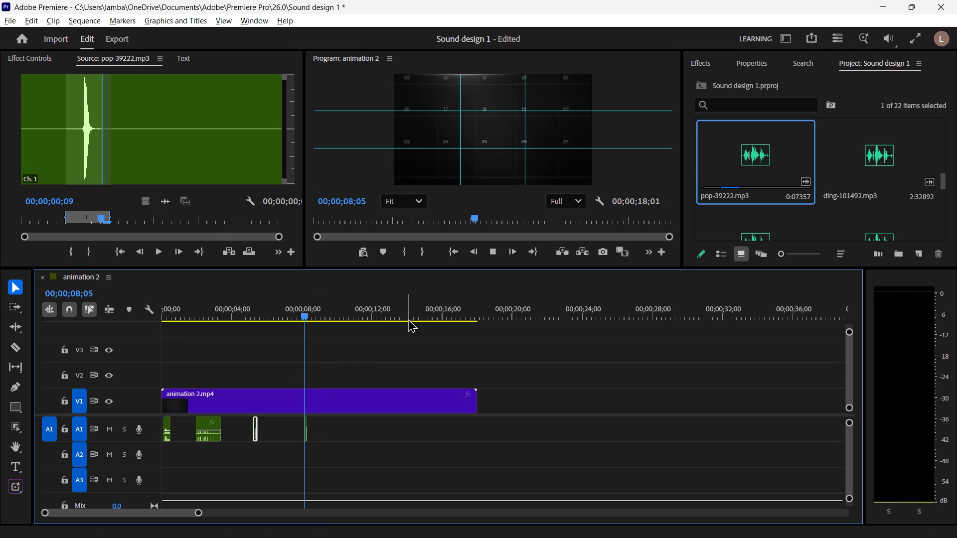
key(space)
key(space)
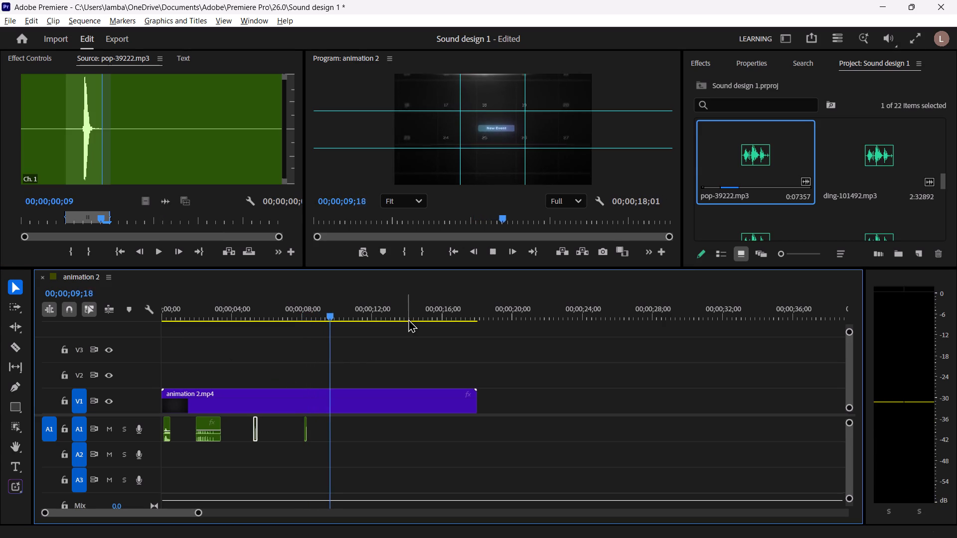
key(space)
key(space)
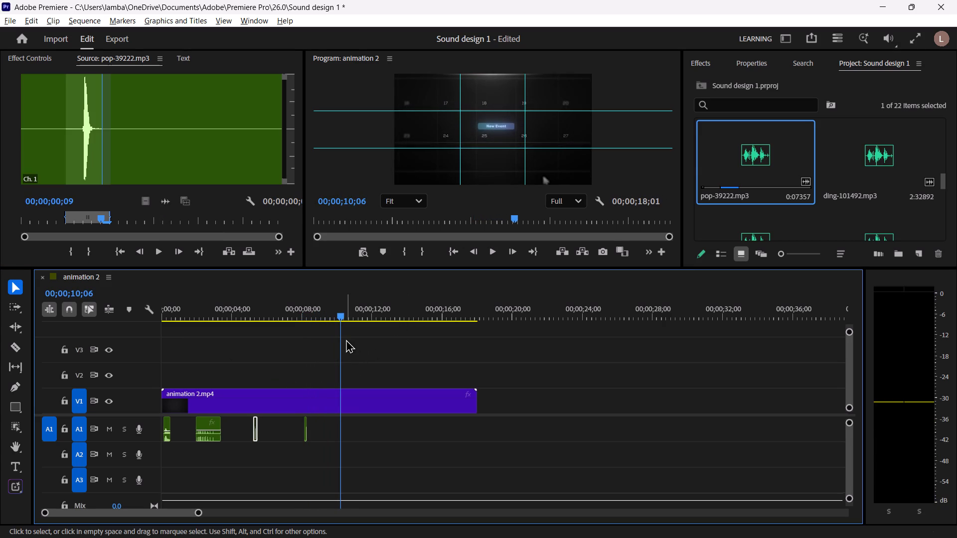
key(space)
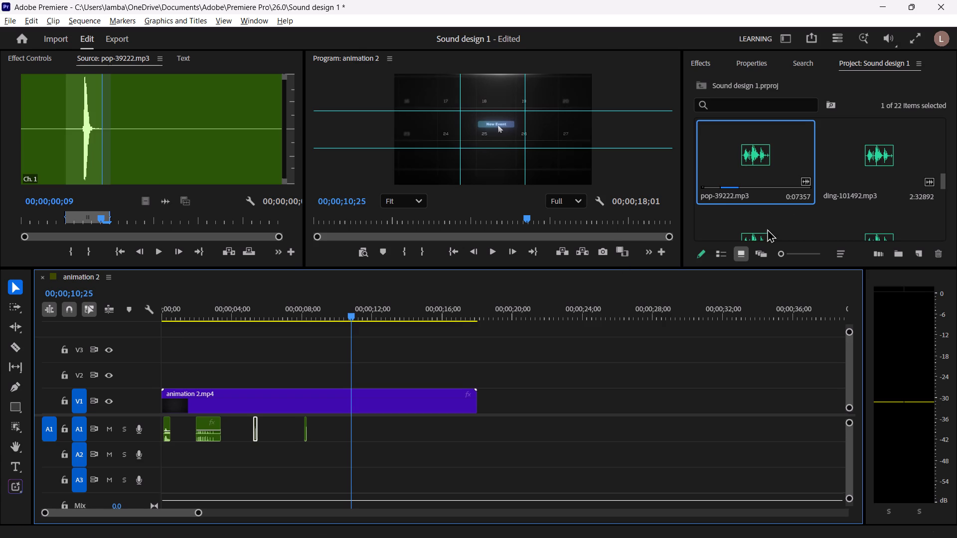
Open ding-101492.mp3 from the project in the source monitor and play it from its beginning to audition the sound.
scroll(867, 172, down, 1)
scroll(867, 172, up, 1)
triple_click(867, 172)
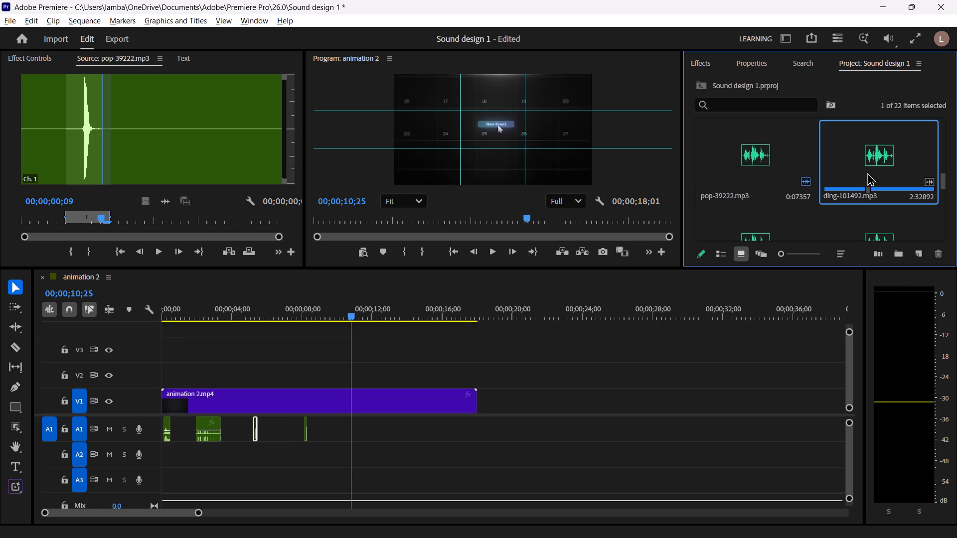
triple_click(866, 172)
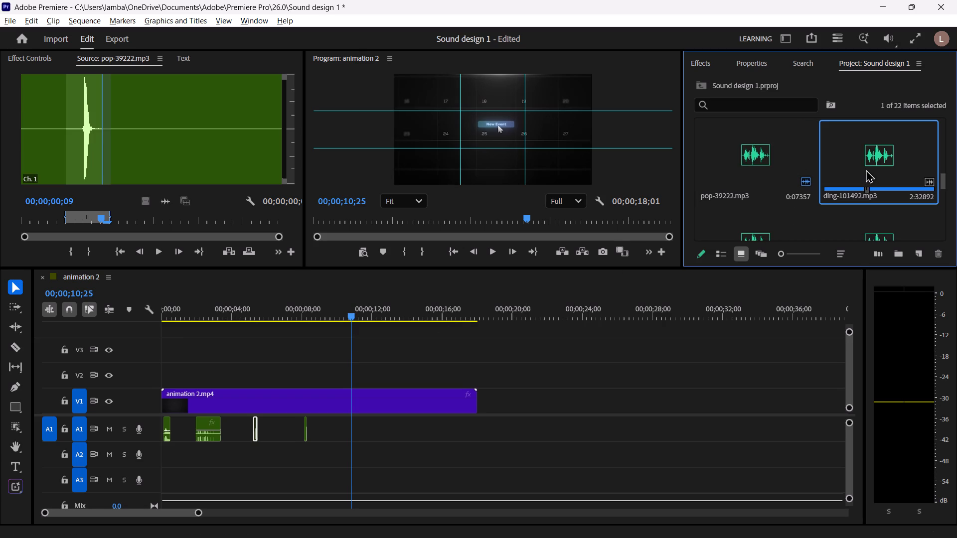
triple_click(866, 162)
click(866, 162)
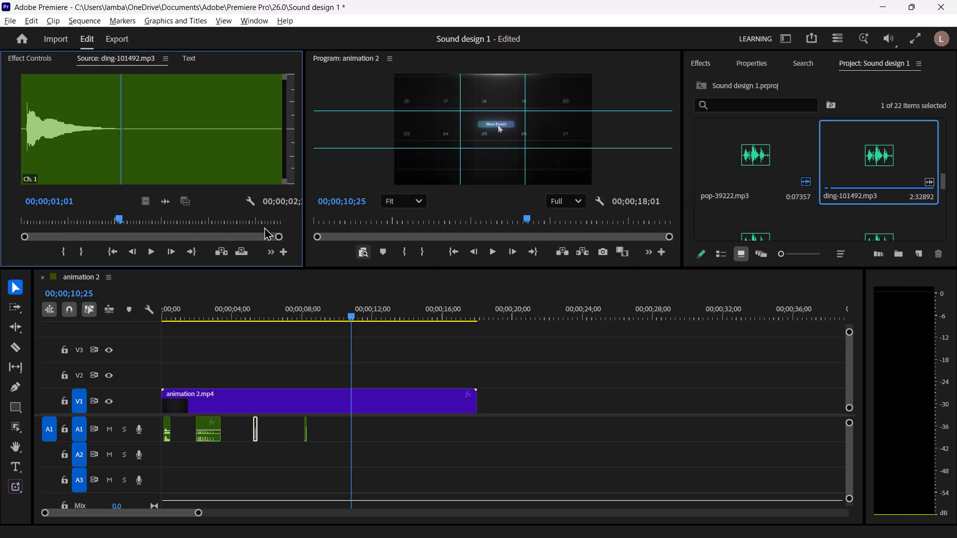
drag(119, 220, 48, 238)
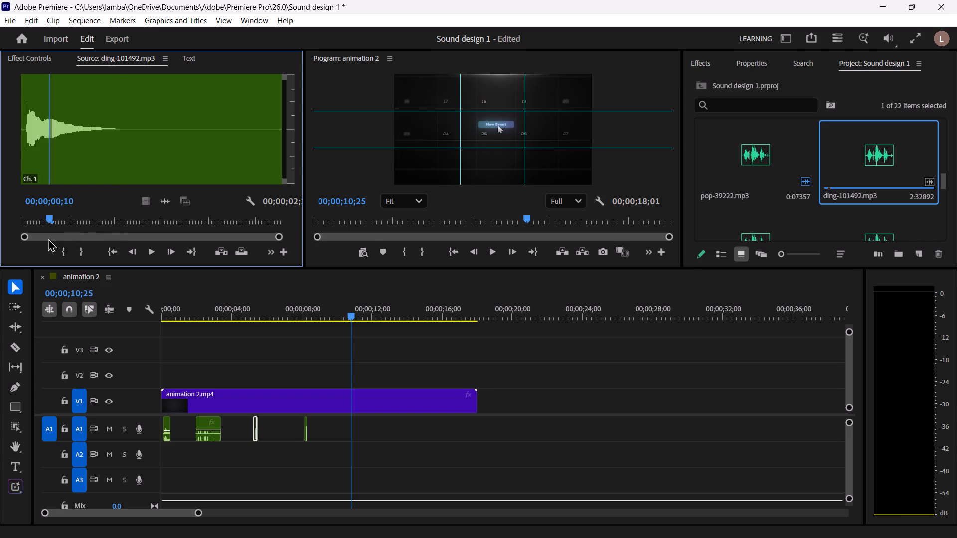
drag(48, 238, 0, 249)
click(149, 254)
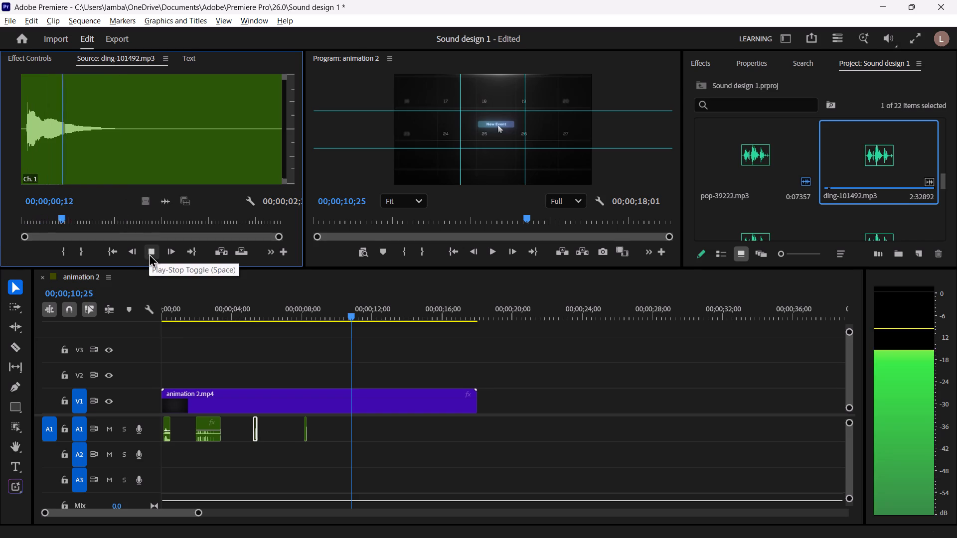
click(149, 254)
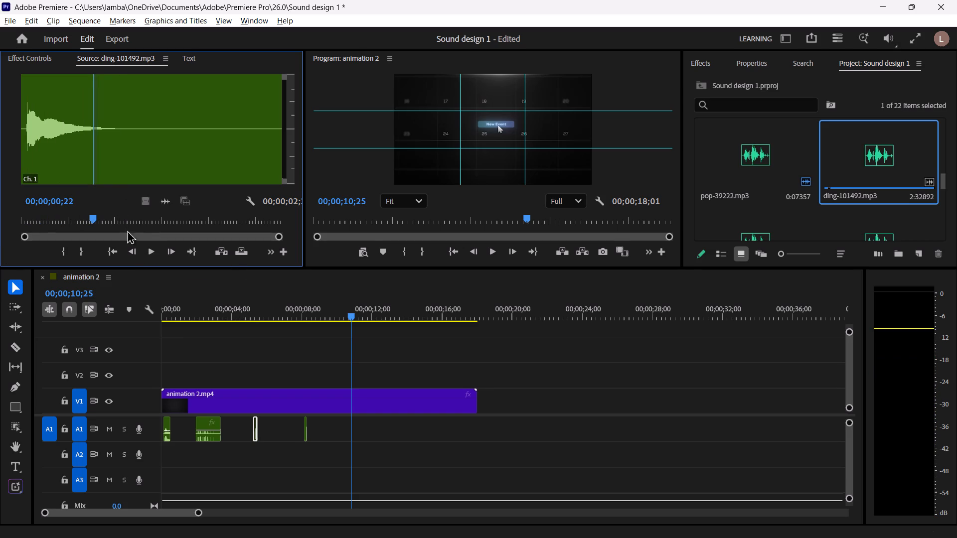
Mark the ding in ding-101492.mp3 with an in point at 00;00;00;00 and an out point at 00;00;00;26.
drag(93, 219, 61, 229)
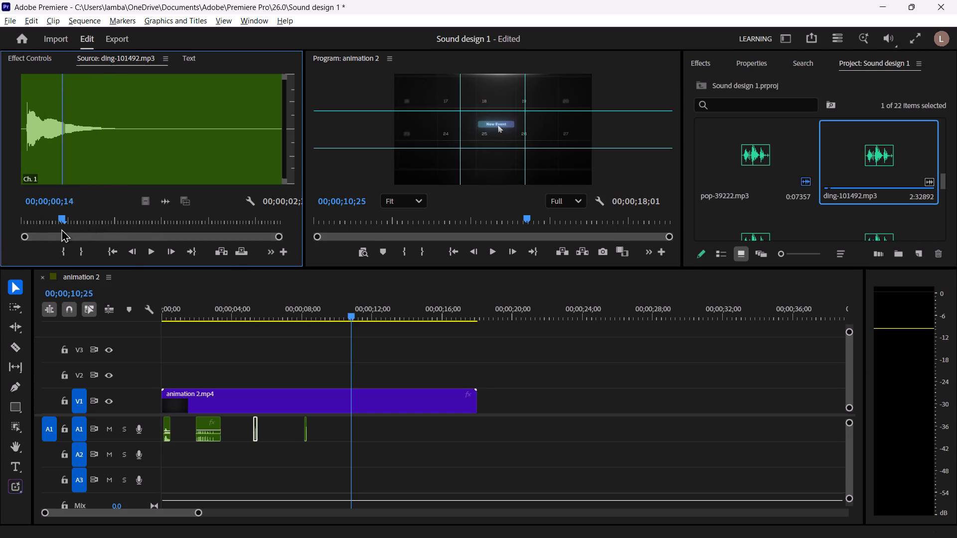
drag(61, 229, 10, 241)
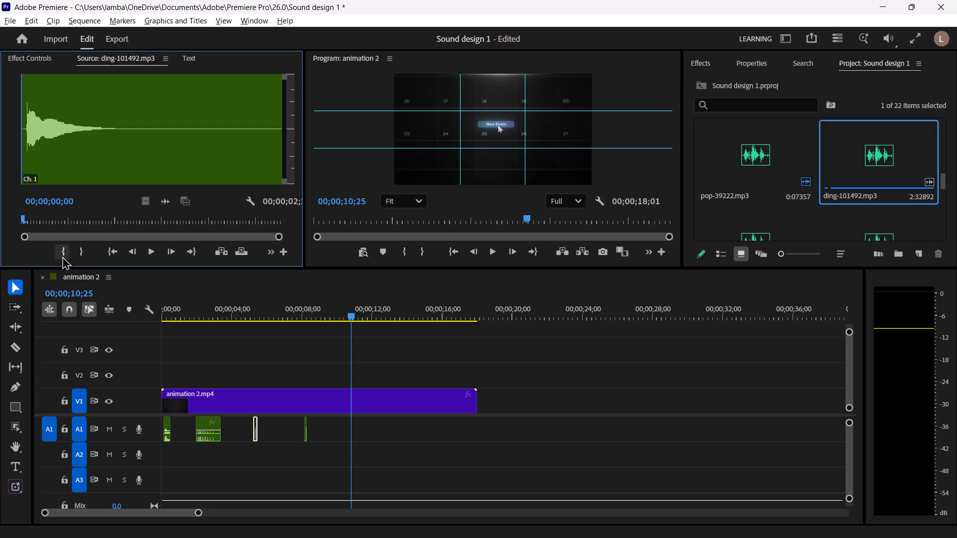
click(62, 256)
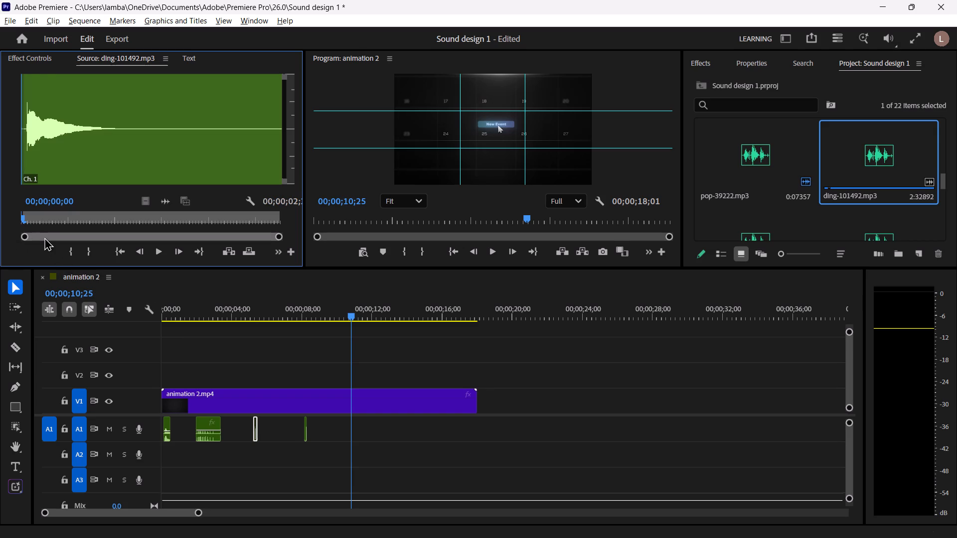
key(space)
key(space)
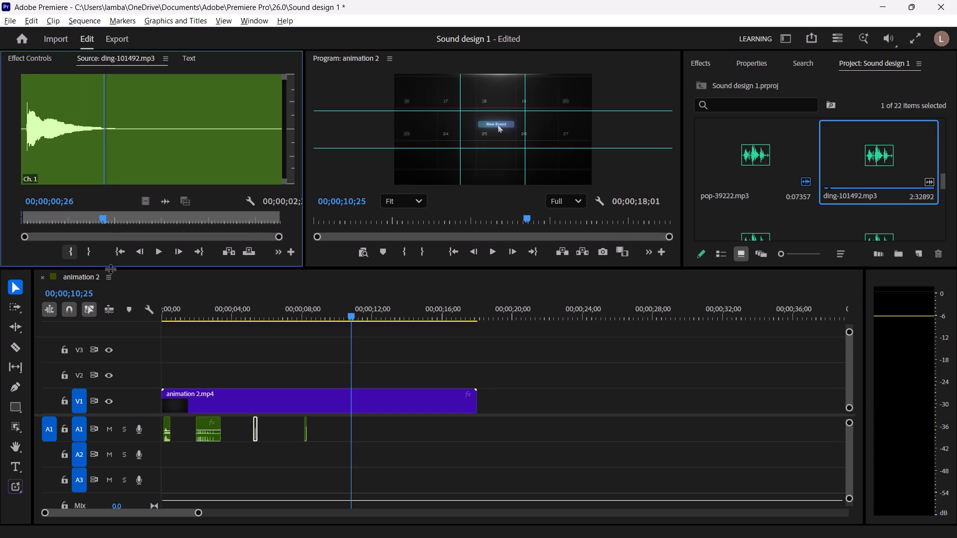
click(89, 252)
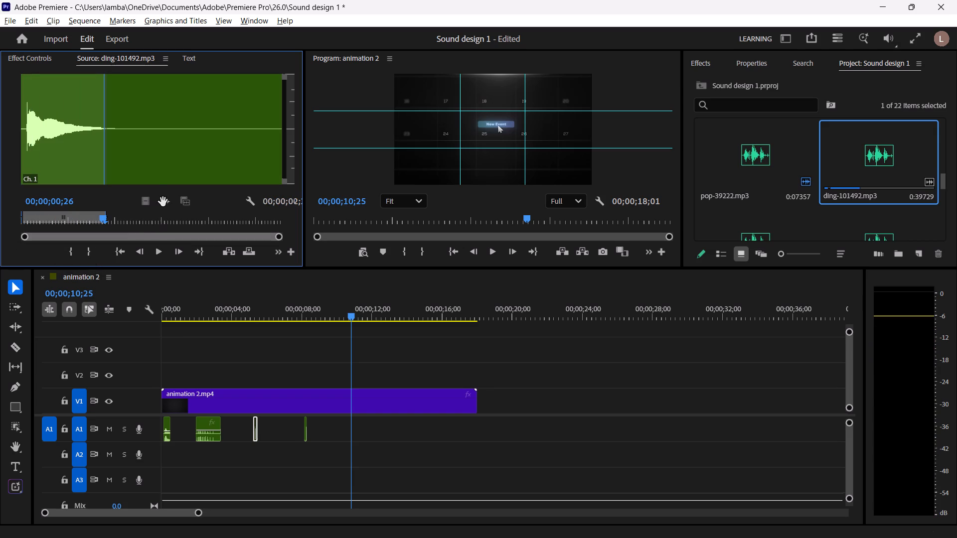
Place the marked ding audio on track A1, starting at the playhead at 00;00;10;25.
drag(163, 204, 366, 428)
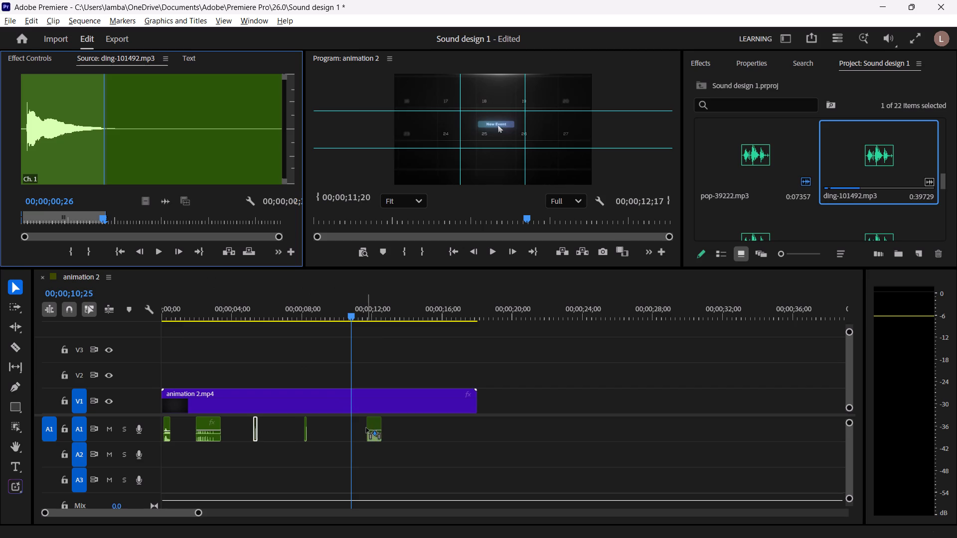
drag(366, 428, 352, 429)
Return the animation 2 sequence playhead to 00;00;00;00 and bring focus to the program preview.
click(352, 305)
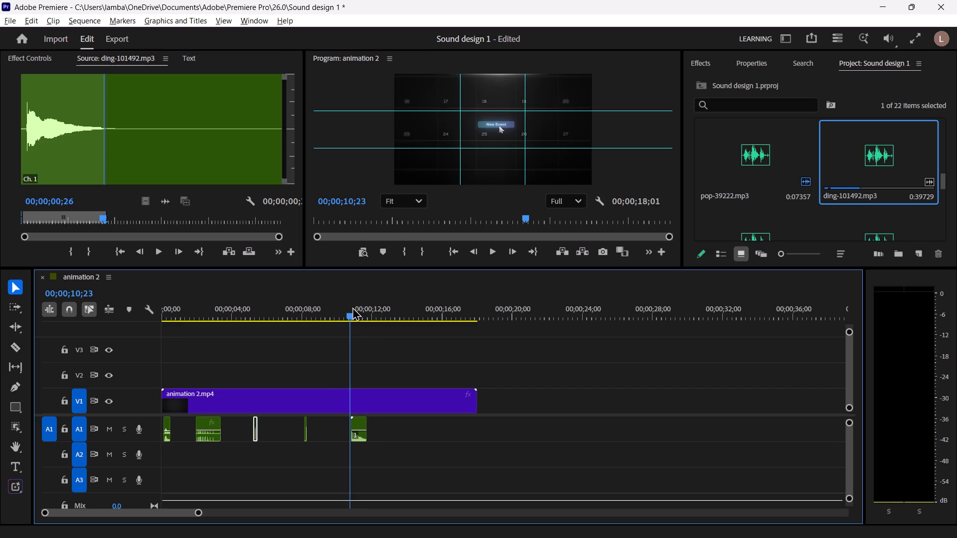
drag(352, 307, 154, 363)
click(421, 117)
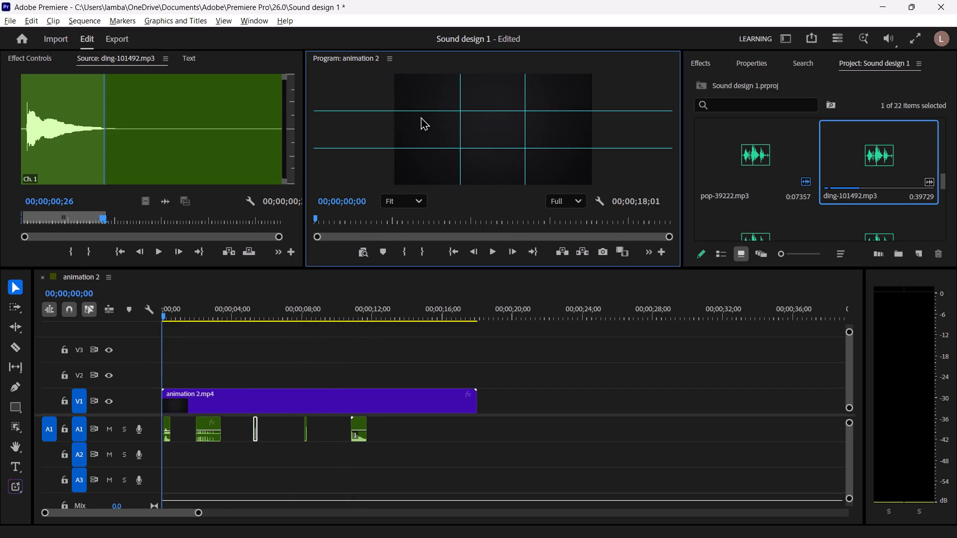
Maximize the program preview and play the animation 2 sequence from the start to 00;00;12;12 to check the placed sounds.
key(grave)
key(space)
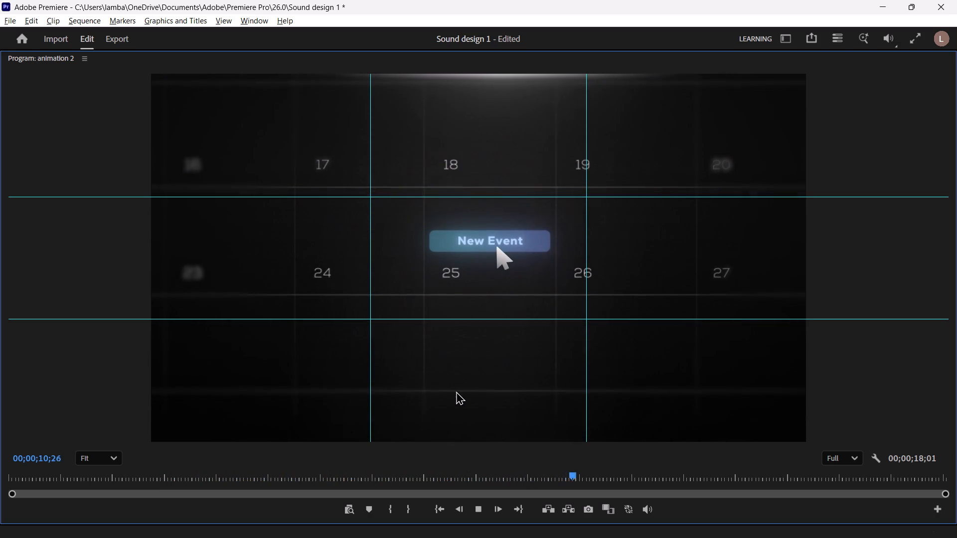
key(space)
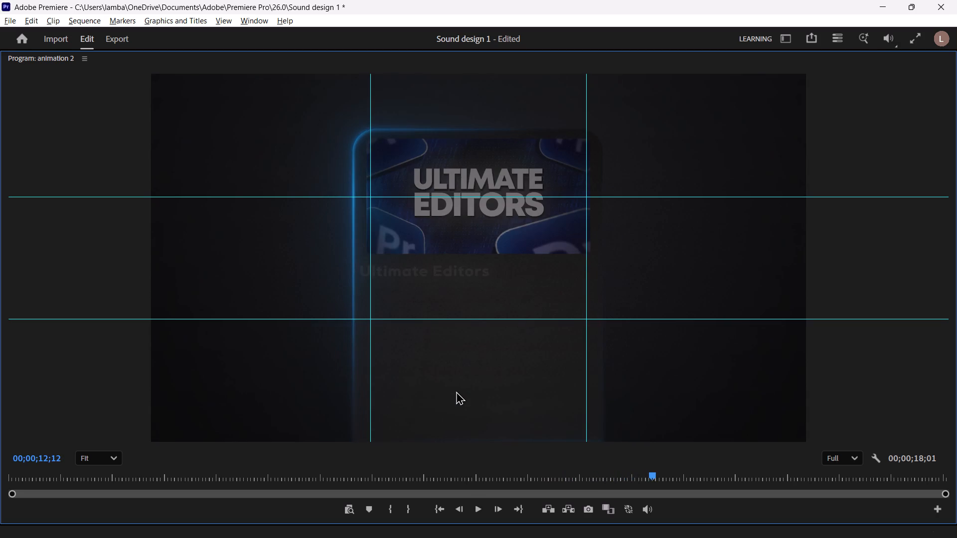
Switch to Chrome and read the comments on the open Instagram reel about a kind teacher's weird scolding.
key(alt+Tab)
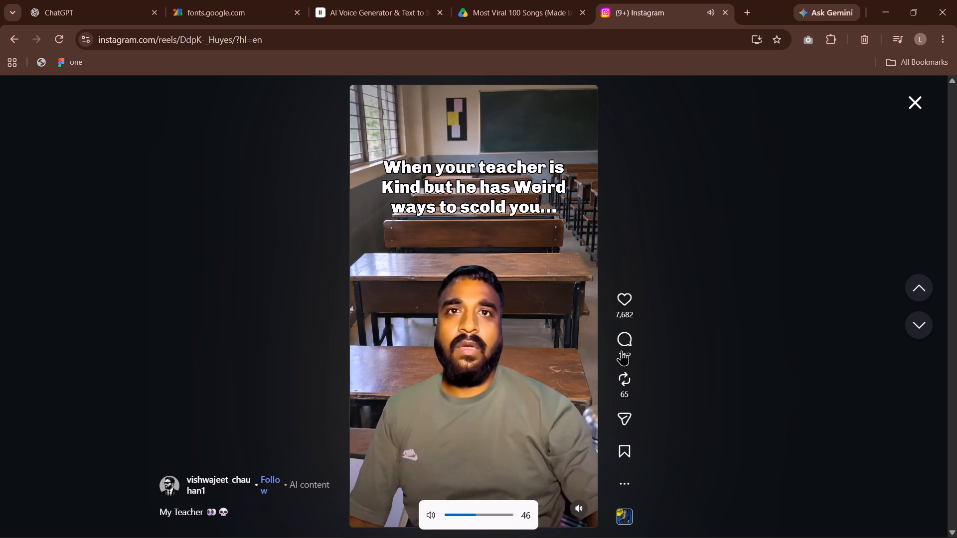
click(622, 344)
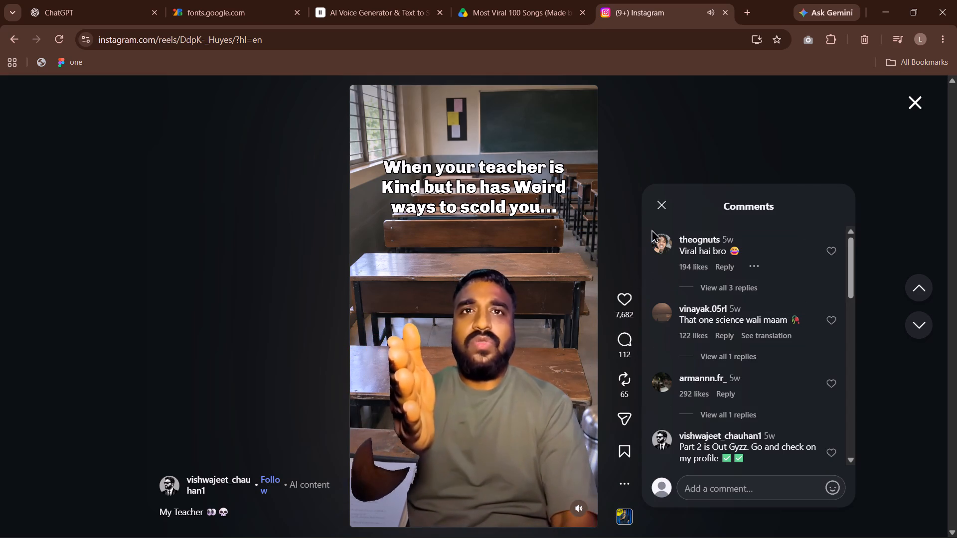
scroll(682, 330, down, 2)
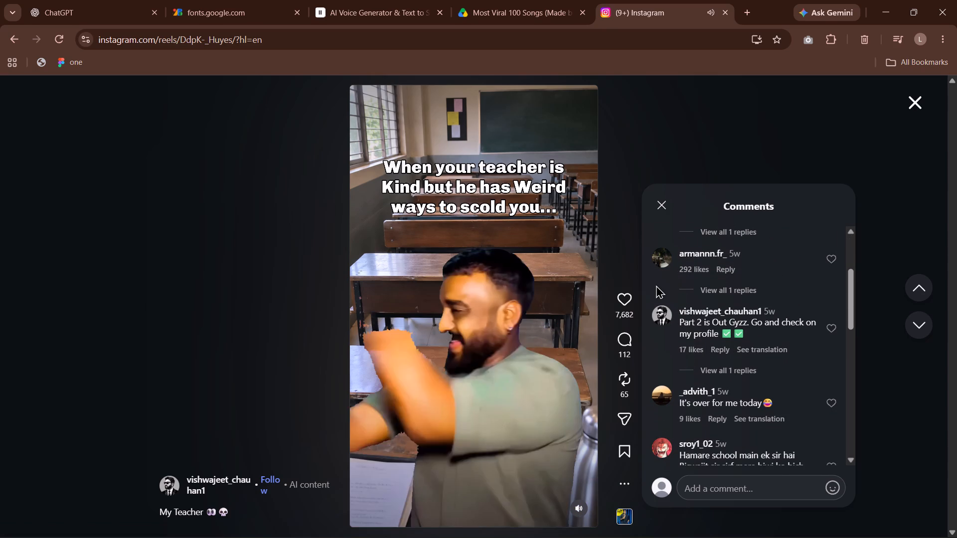
click(662, 201)
Advance to the following Instagram reel, captioned "Sukoon", and like it.
scroll(589, 345, down, 1)
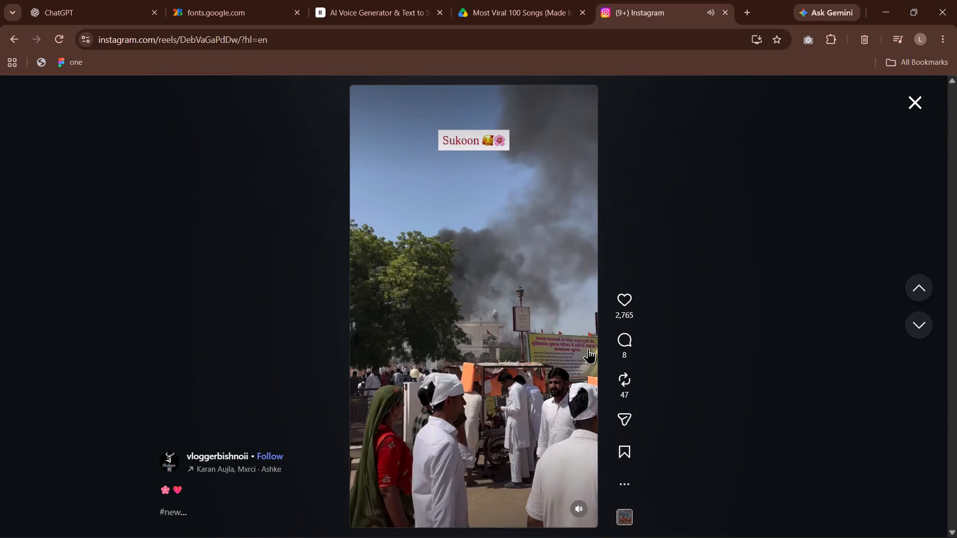
click(623, 294)
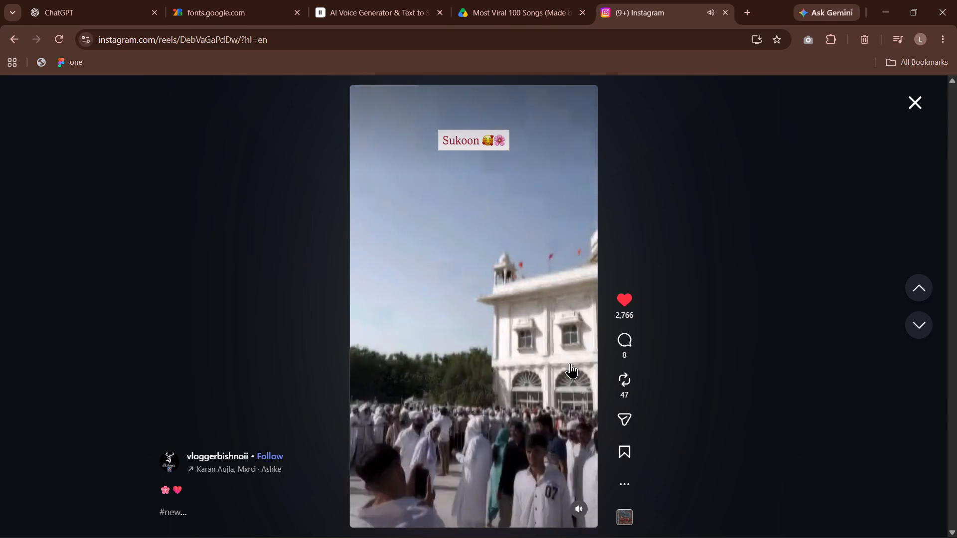
Advance to the "100 rupaye mein 100g protein" reel, check its comments and close them.
scroll(571, 363, down, 3)
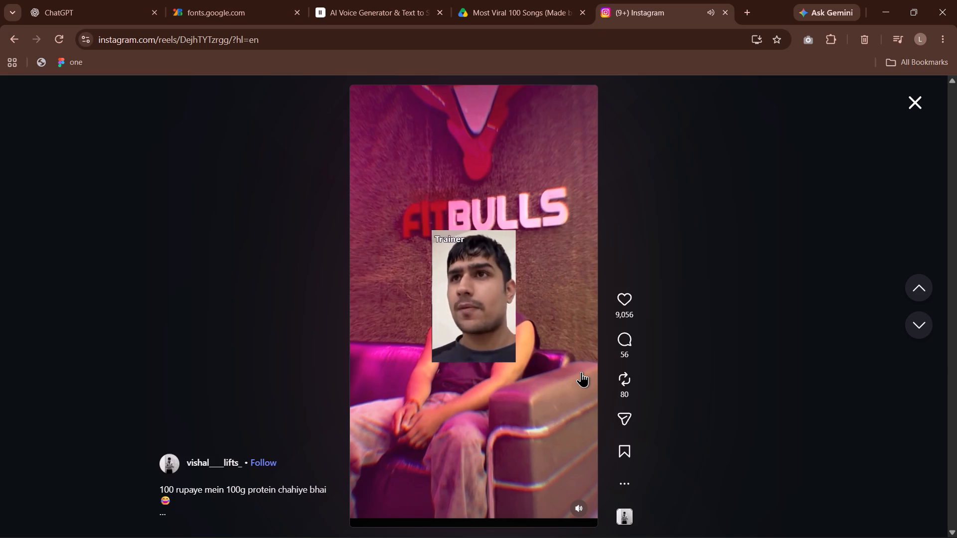
click(629, 337)
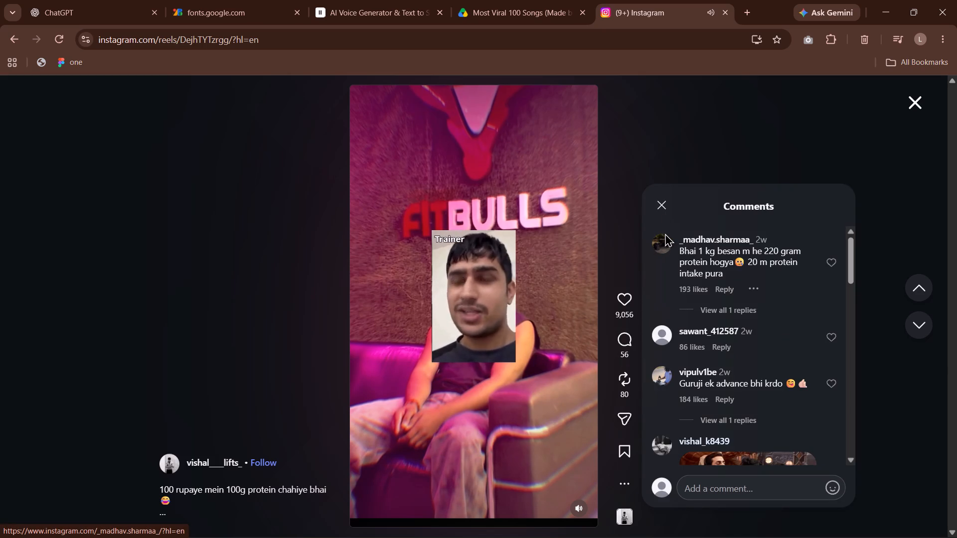
click(663, 208)
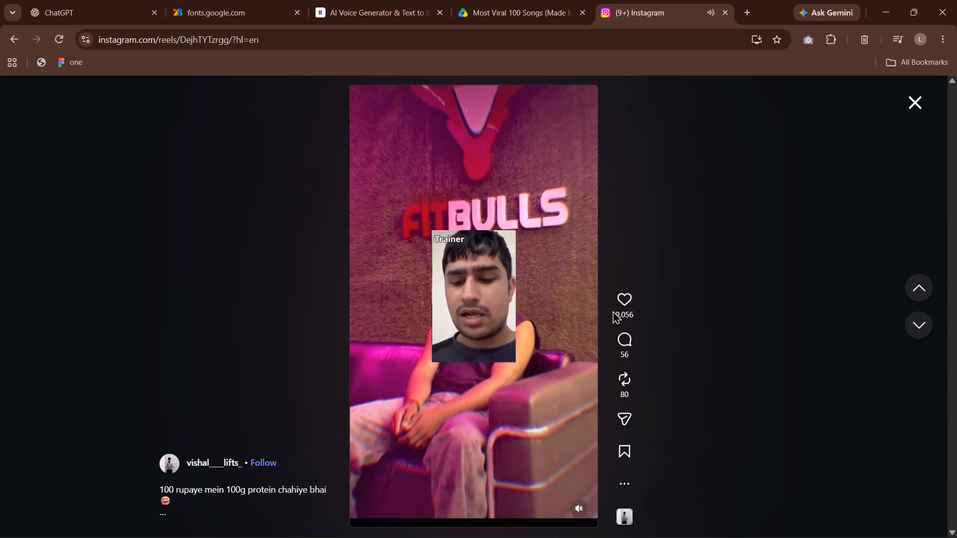
Advance to the "Day 3 in 500 wali gym" reel and like it.
scroll(606, 312, down, 1)
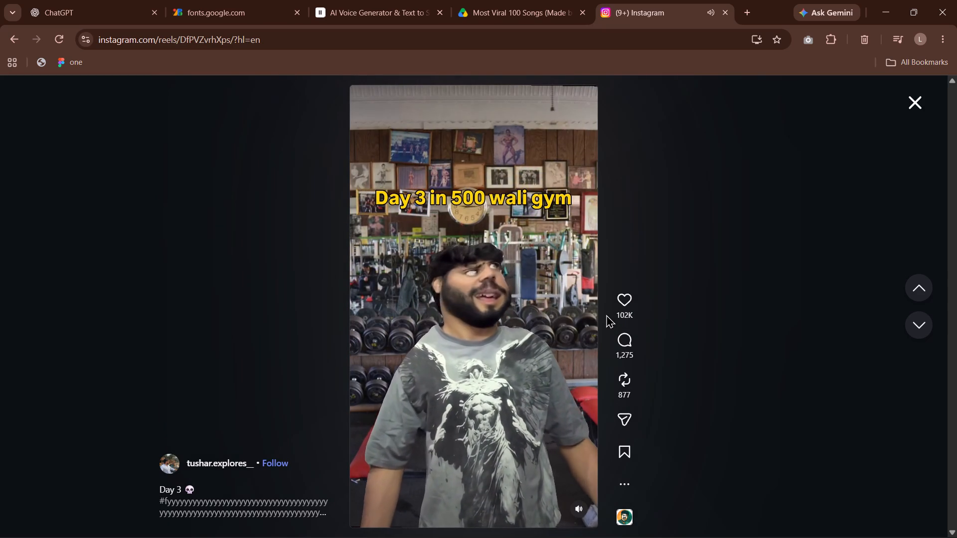
click(629, 298)
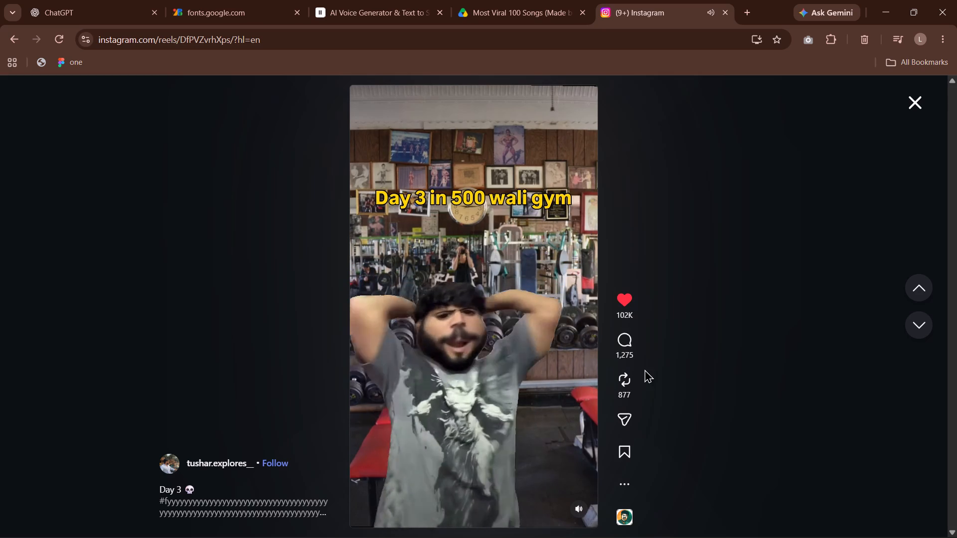
Browse the Instagram reels from "Churu dipo" onward, checking the comments on the Churu dipo and "5lakh ka limit" reels.
scroll(668, 365, down, 1)
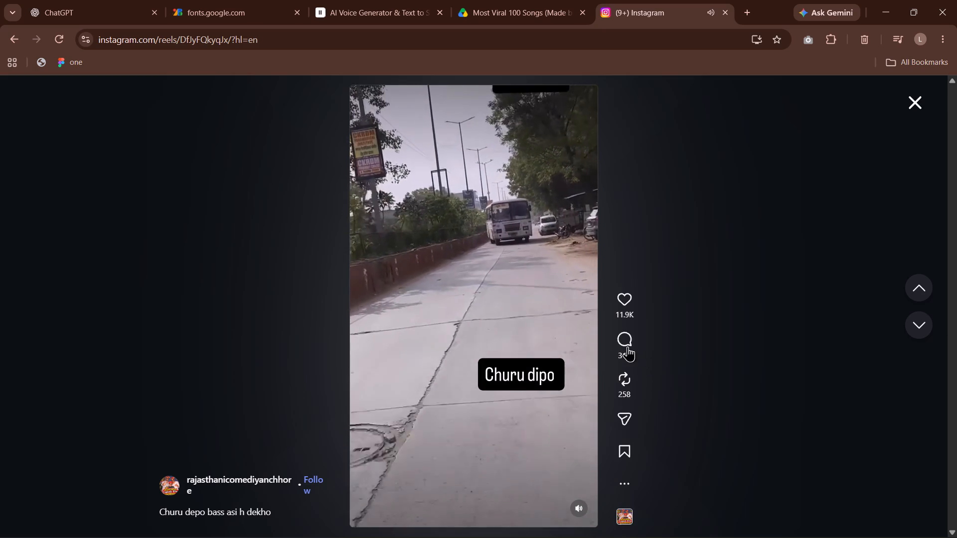
click(628, 346)
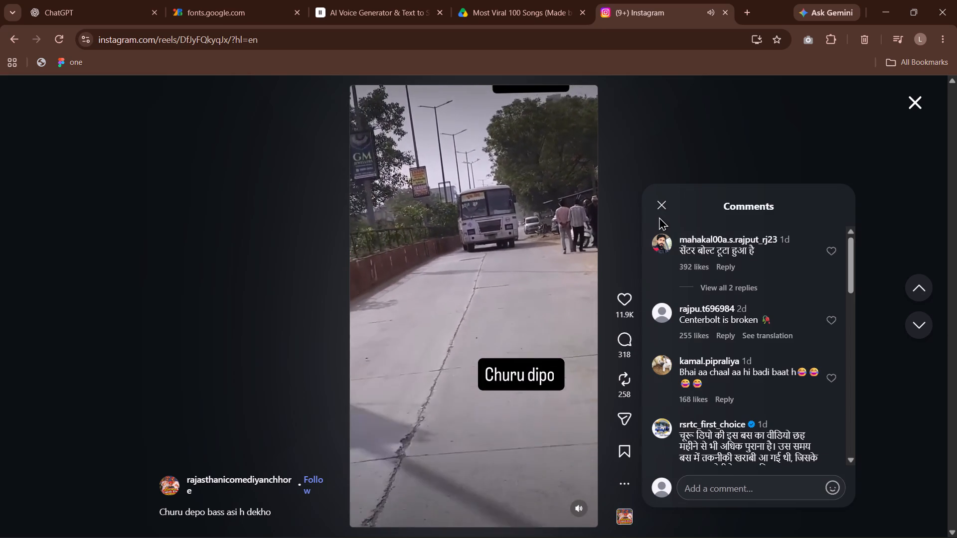
scroll(692, 301, down, 1)
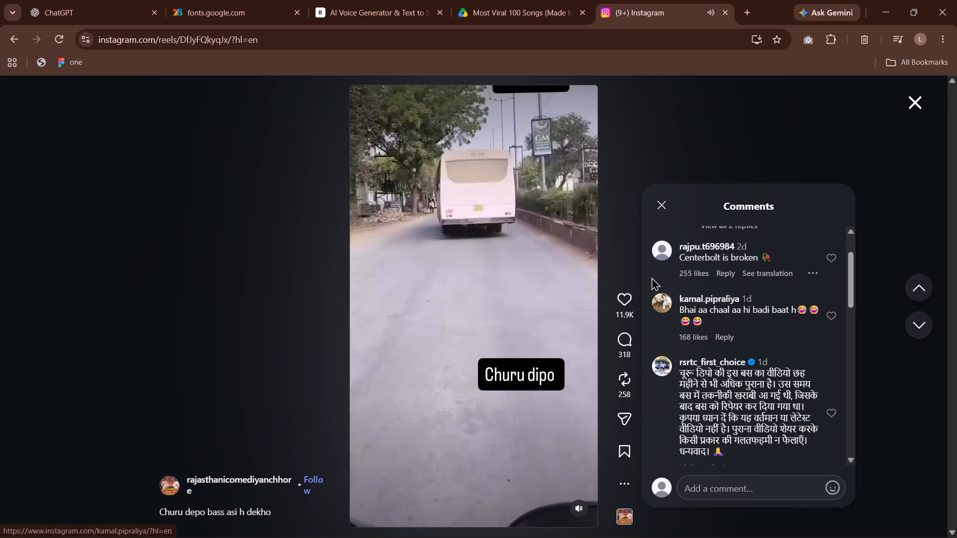
click(664, 207)
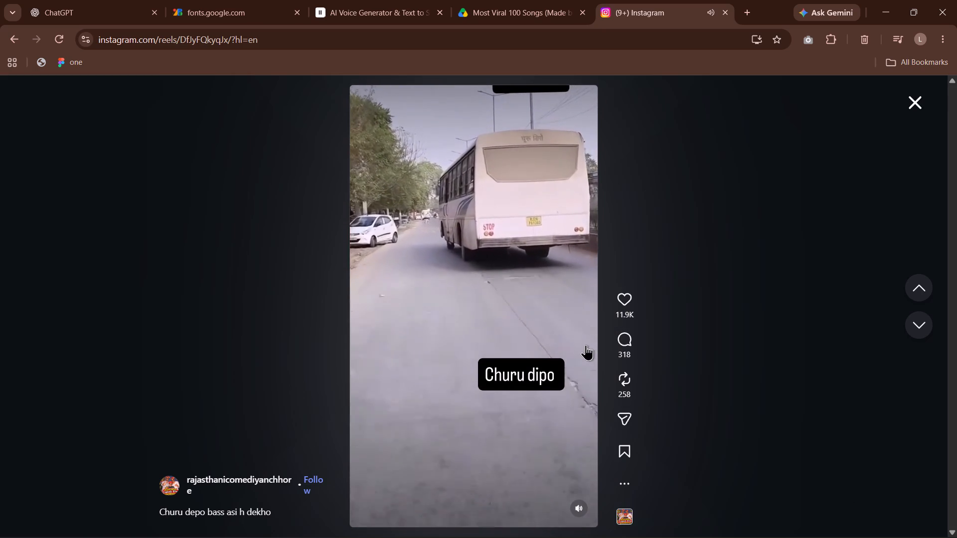
scroll(586, 345, down, 1)
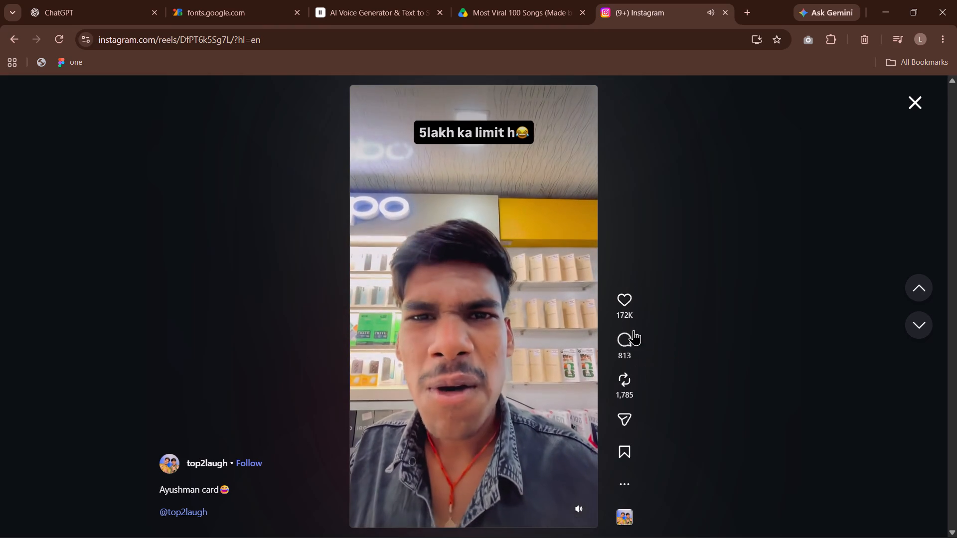
click(623, 350)
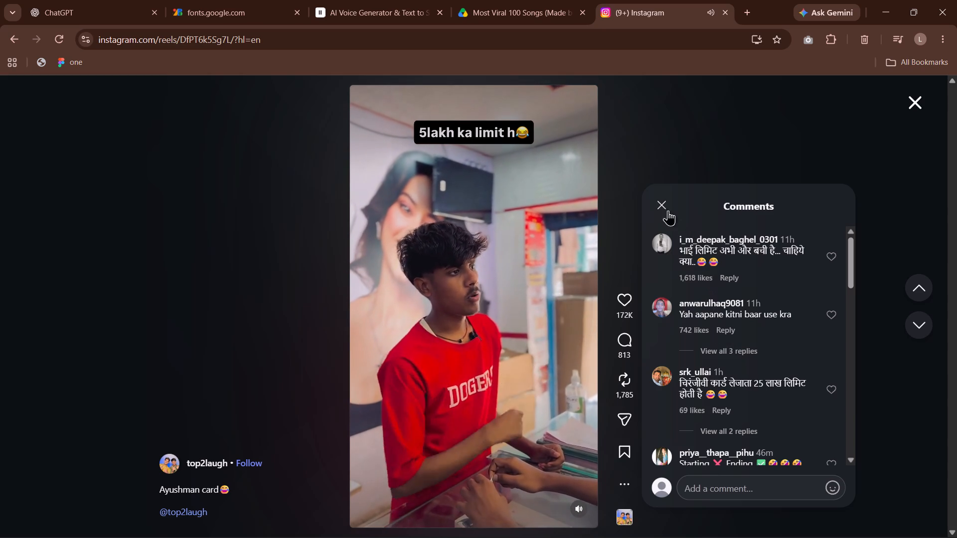
click(658, 202)
scroll(648, 276, down, 1)
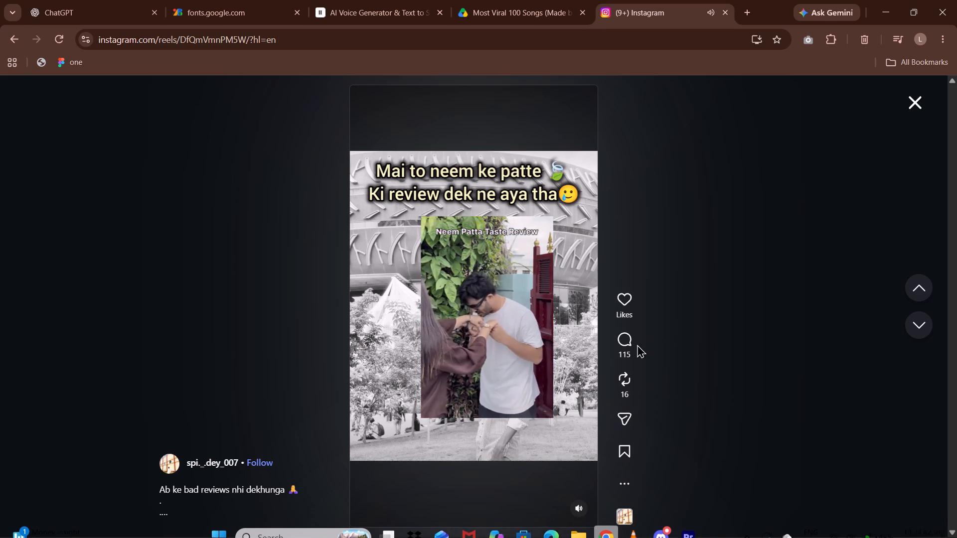
scroll(637, 344, down, 1)
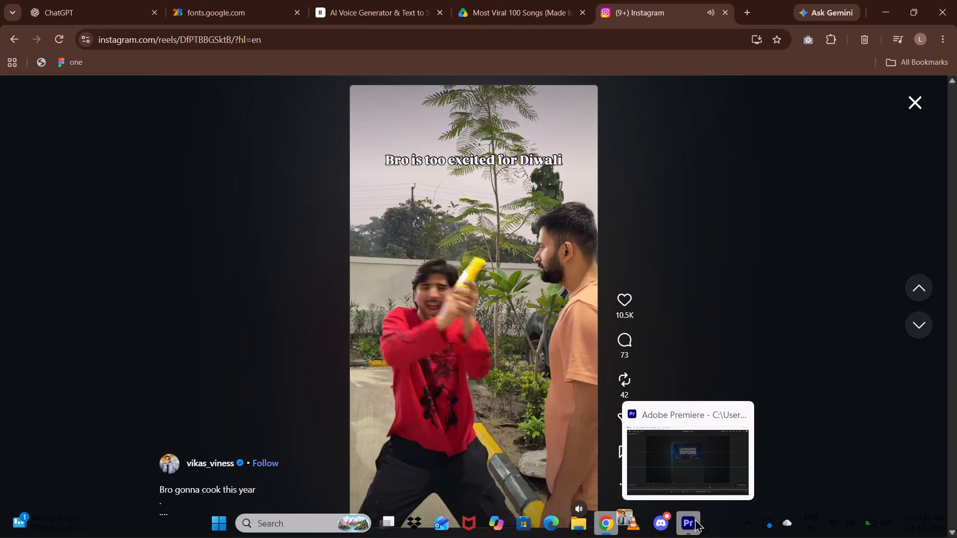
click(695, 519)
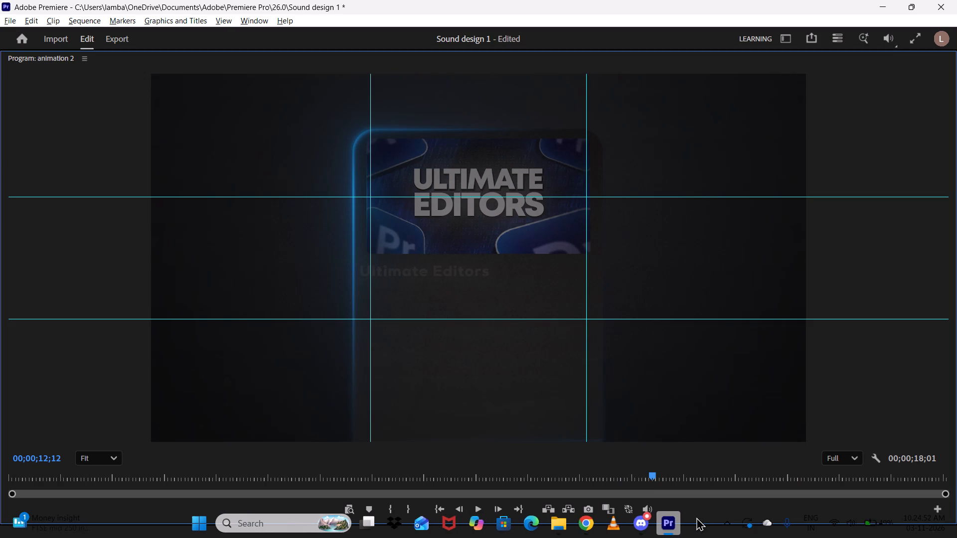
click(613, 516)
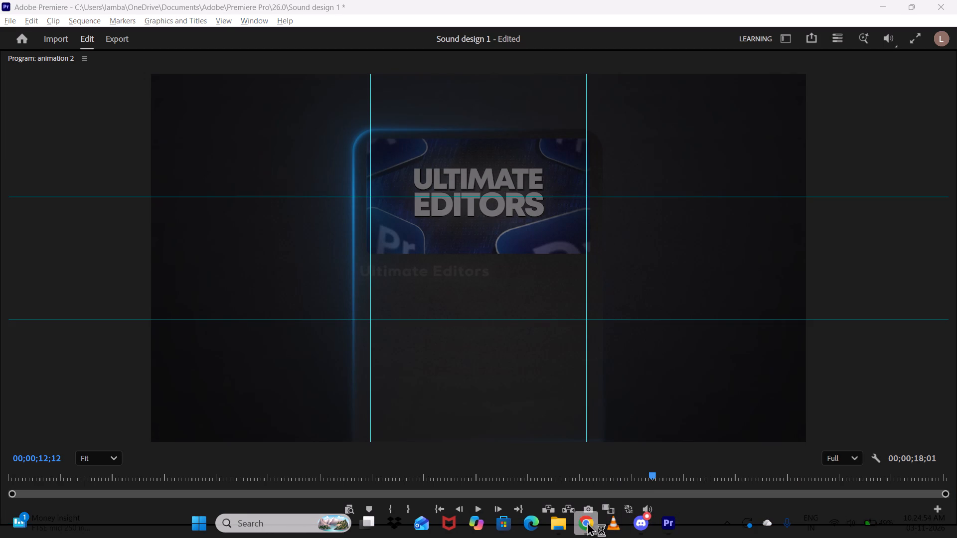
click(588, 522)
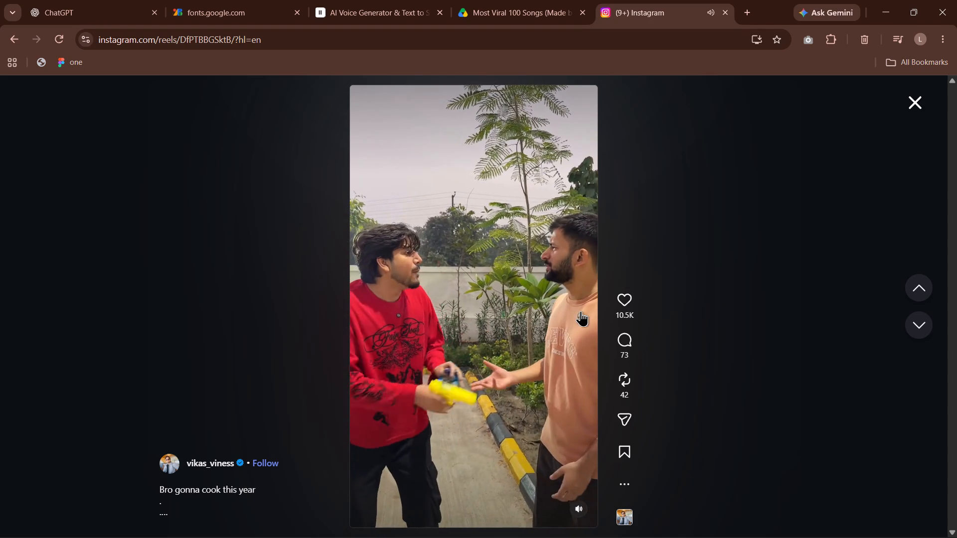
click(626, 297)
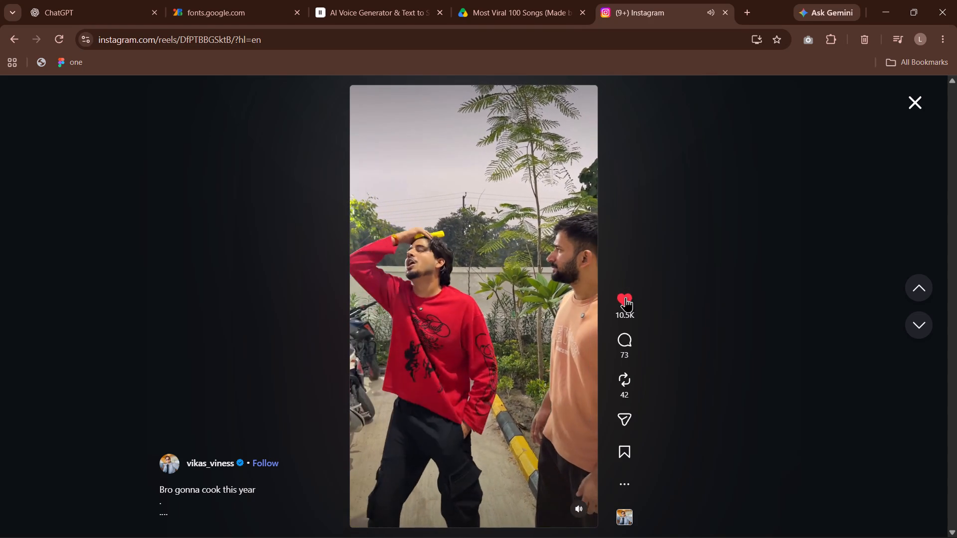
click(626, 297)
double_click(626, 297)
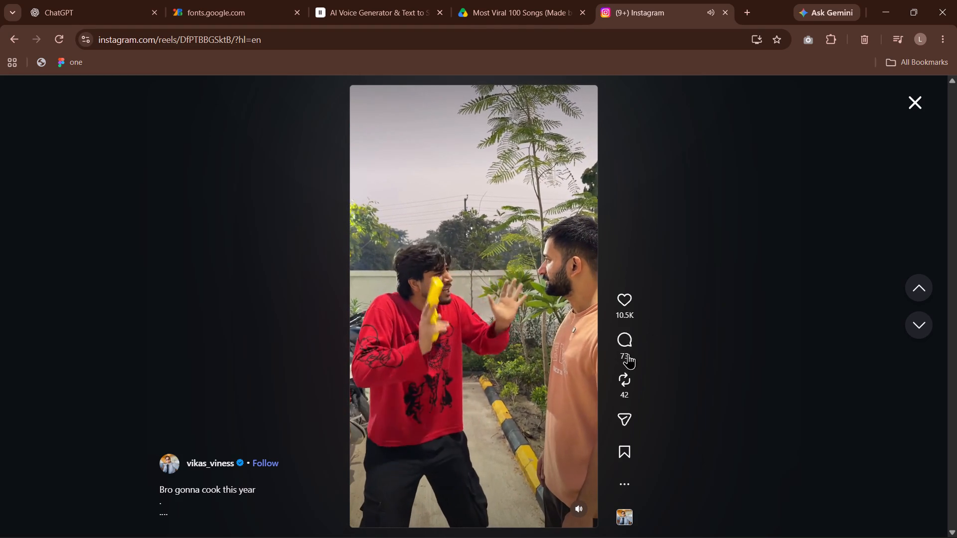
Check the comments on the Diwali reel, close them, and read the comments on the following "NNN is in progress" reel.
click(630, 343)
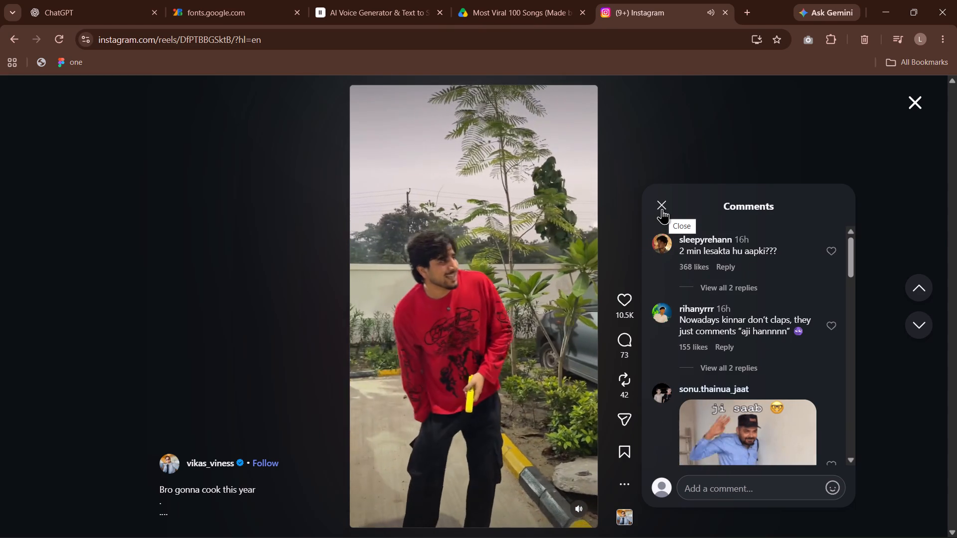
click(662, 209)
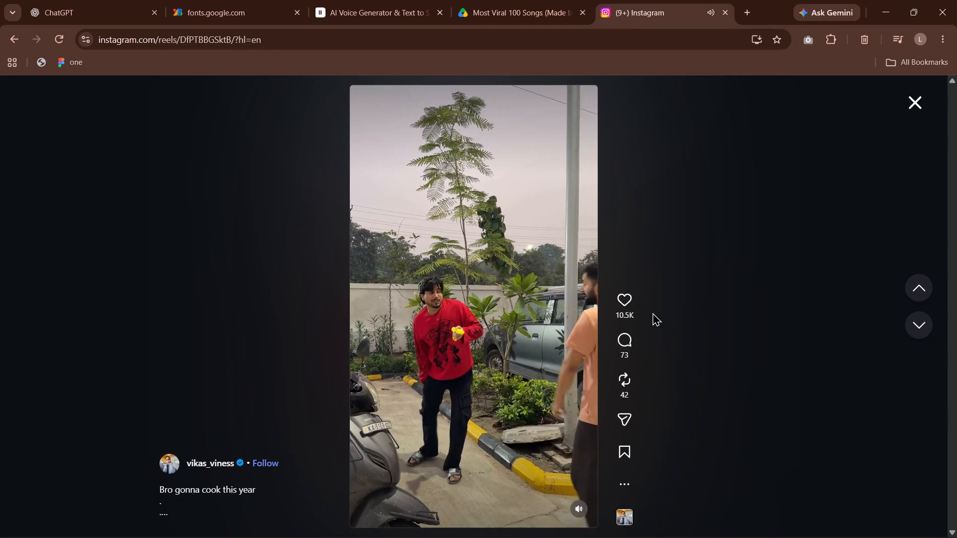
scroll(652, 312, down, 1)
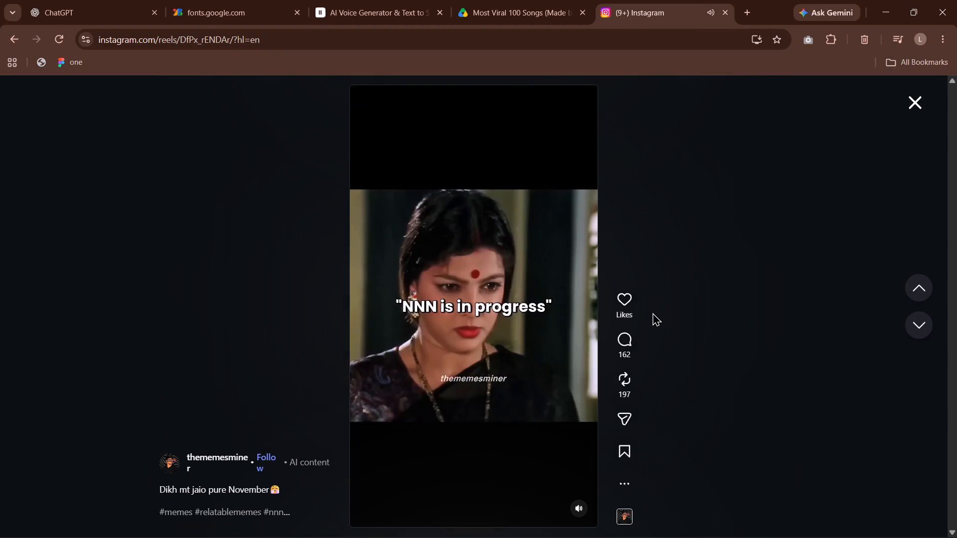
click(630, 335)
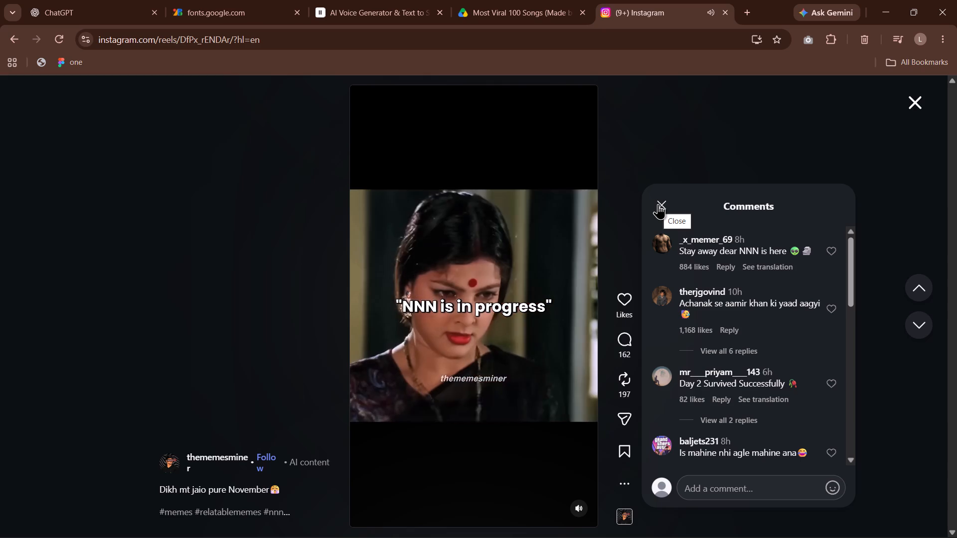
scroll(746, 340, down, 1)
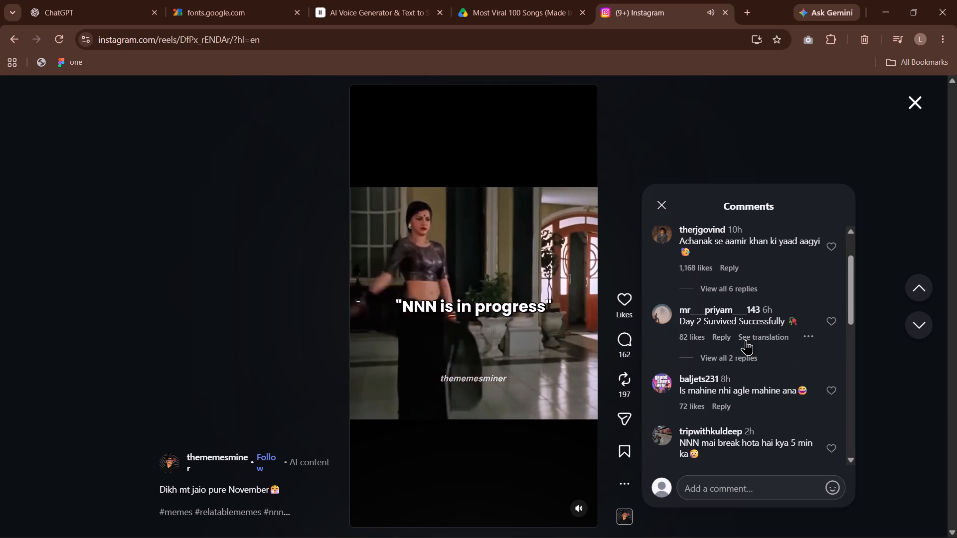
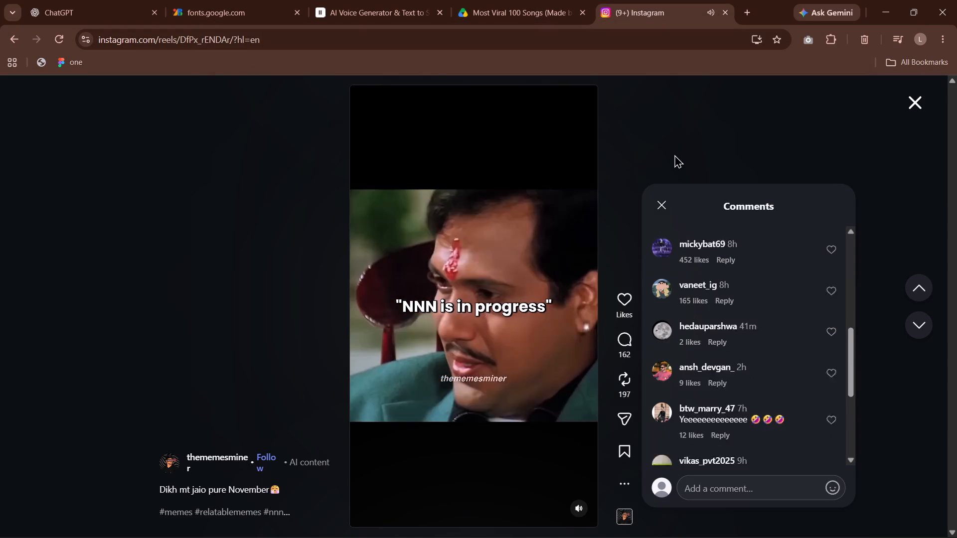
Close the comments on the open Instagram reel.
click(655, 199)
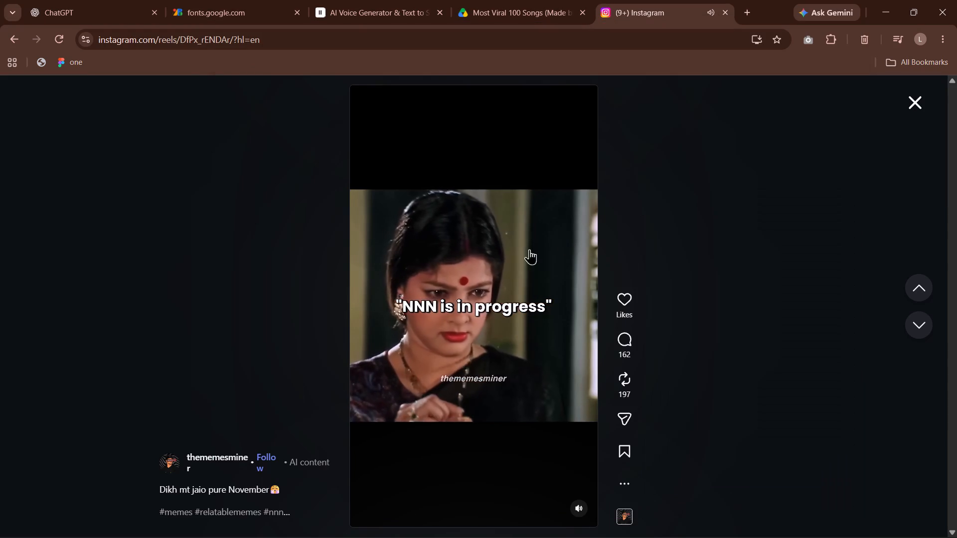
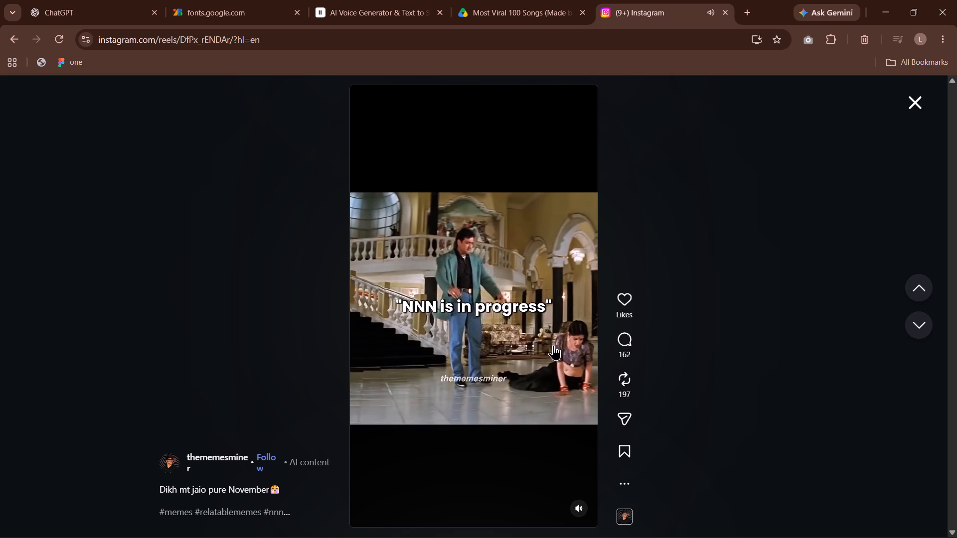
Browse onward through the Instagram reels and like the flopvloggerr reel with the white vehicle.
scroll(552, 345, down, 2)
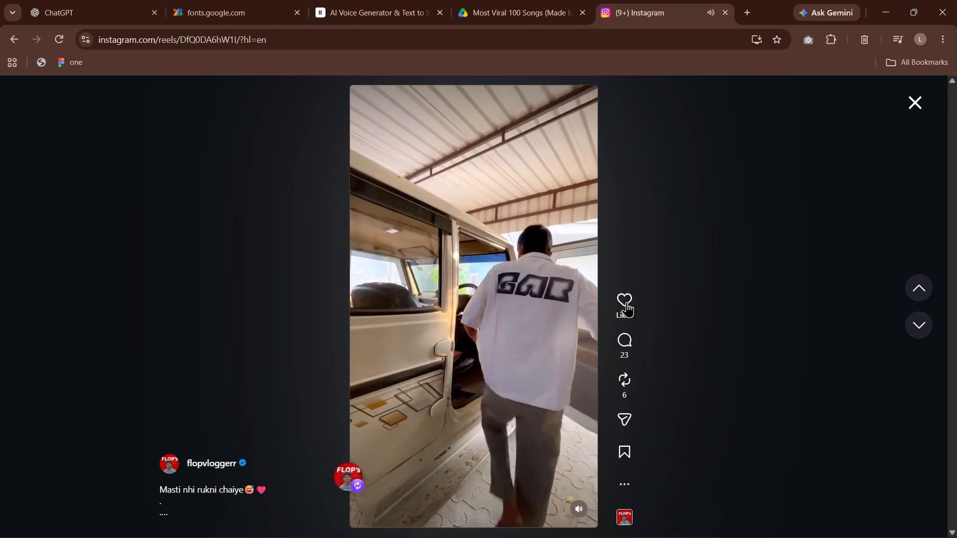
click(627, 302)
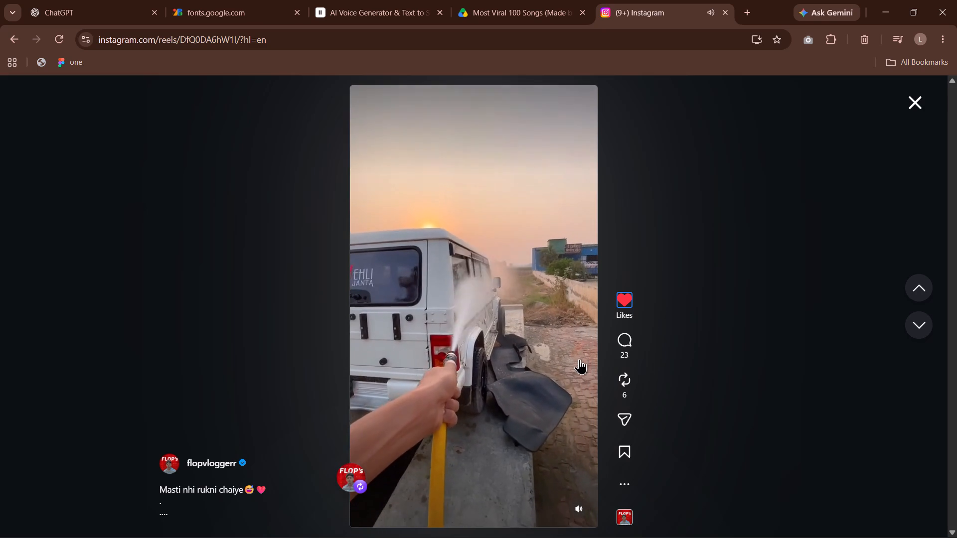
scroll(518, 381, down, 2)
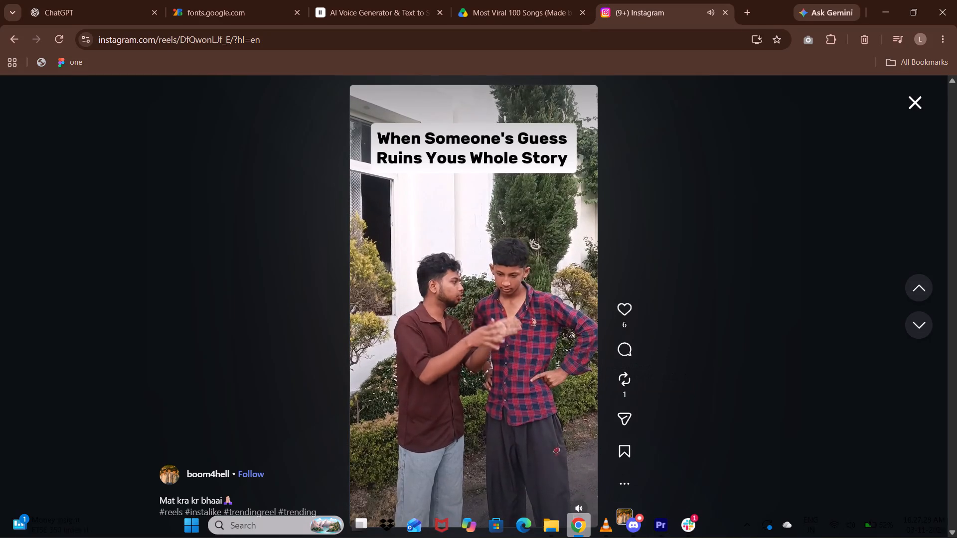
Pause the boom4hell reel and switch back to the Sound design 1 project in Adobe Premiere.
click(577, 450)
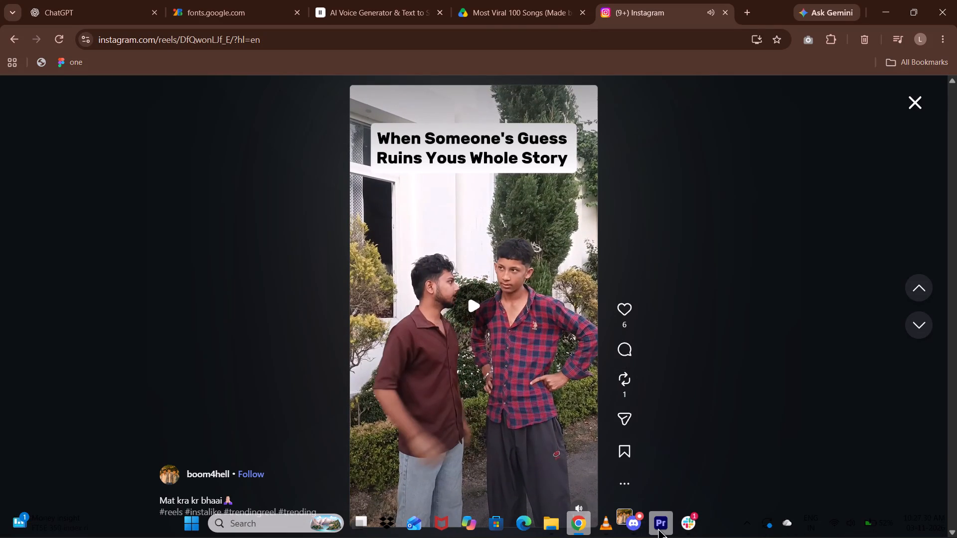
click(658, 528)
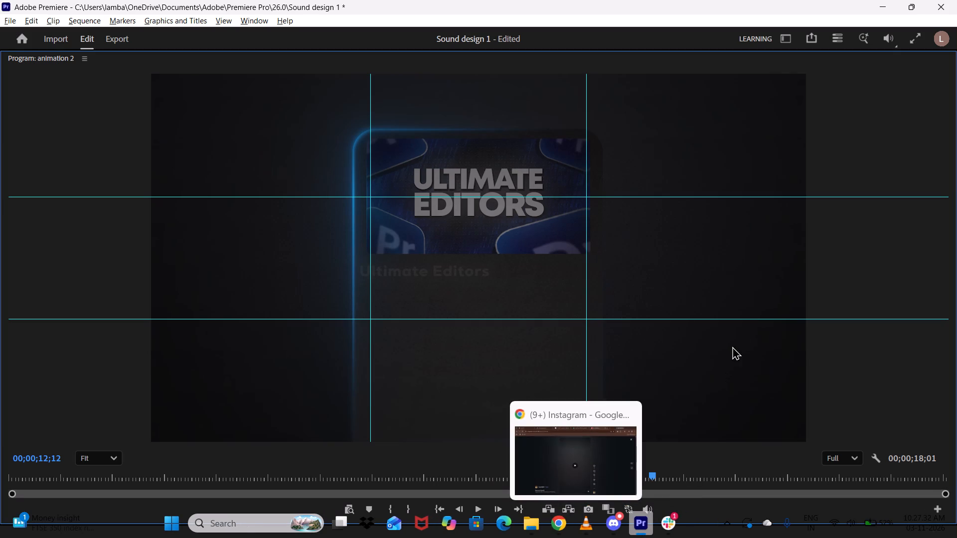
Play the animation 2 sequence from 00;00;00;00 to about 00;00;15;21 to review the placed sounds against the picture.
drag(652, 476, 411, 515)
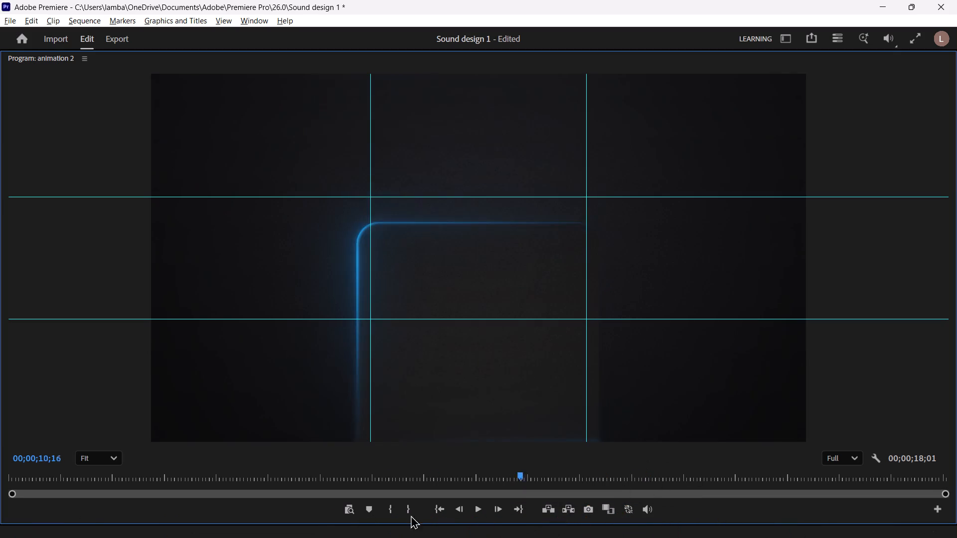
drag(411, 515, 0, 501)
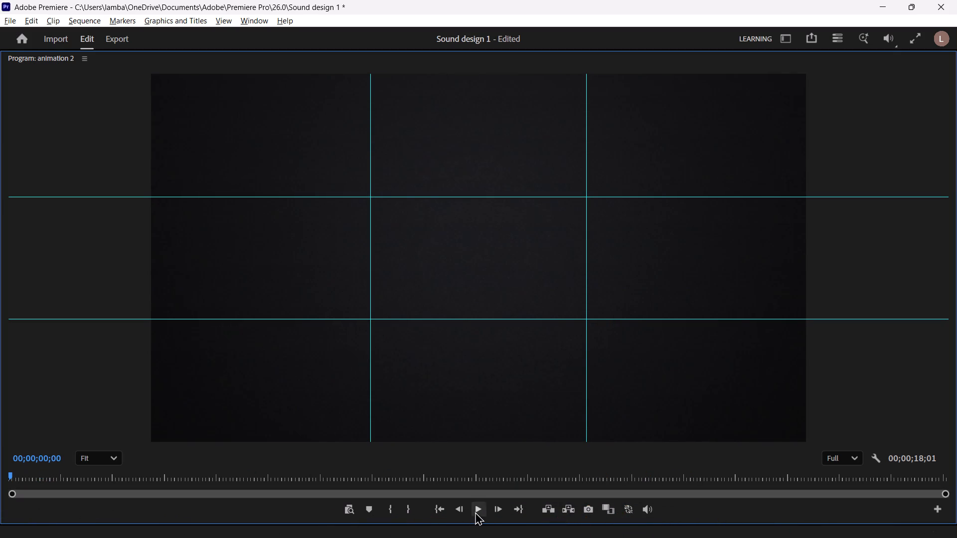
click(481, 511)
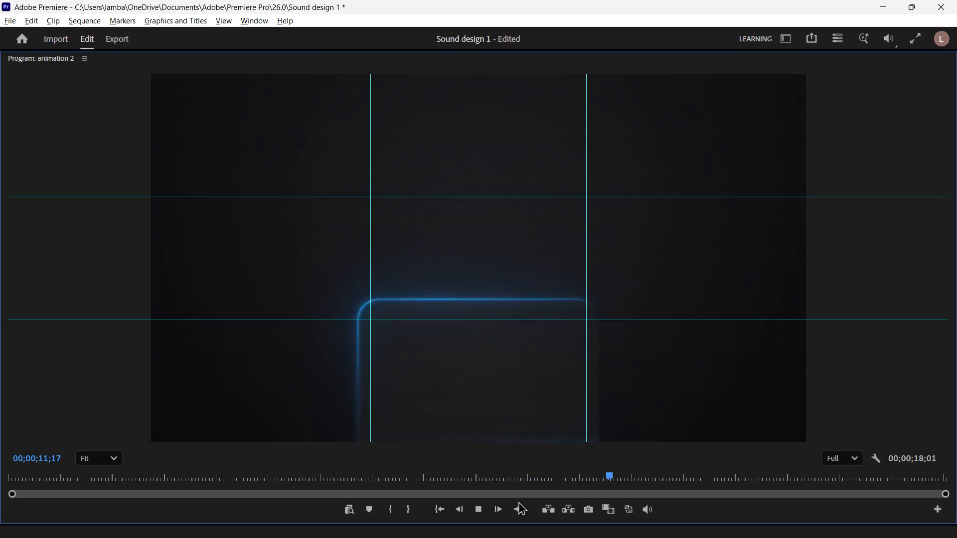
click(478, 515)
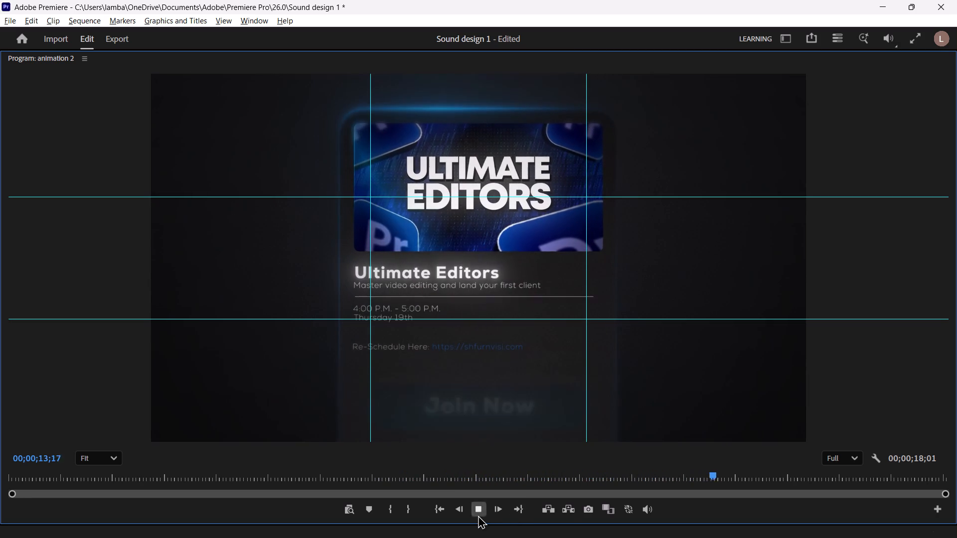
click(478, 515)
click(478, 515)
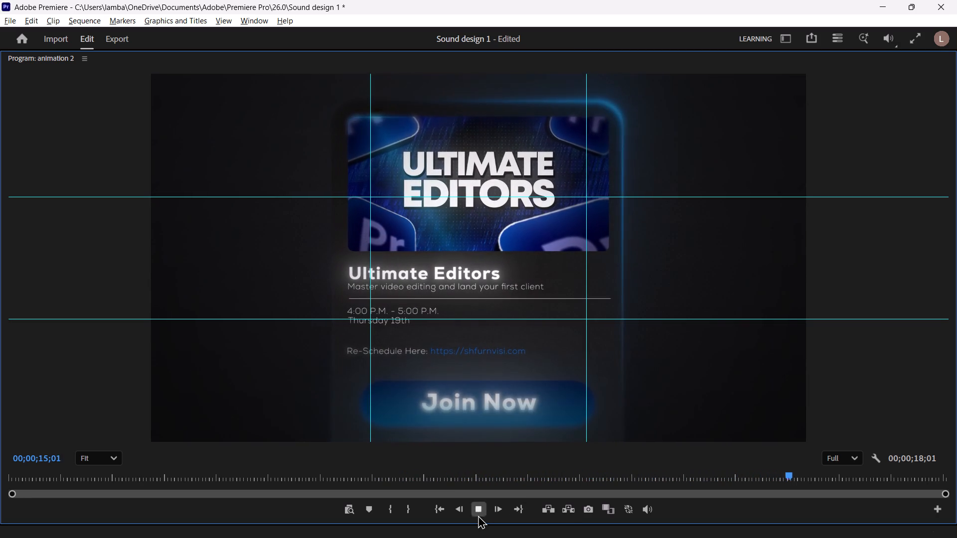
click(478, 515)
click(478, 515)
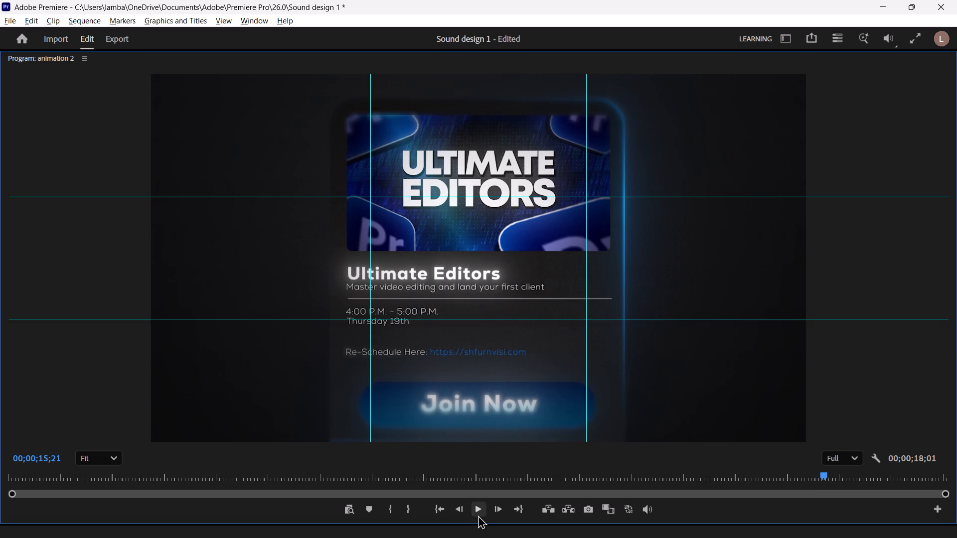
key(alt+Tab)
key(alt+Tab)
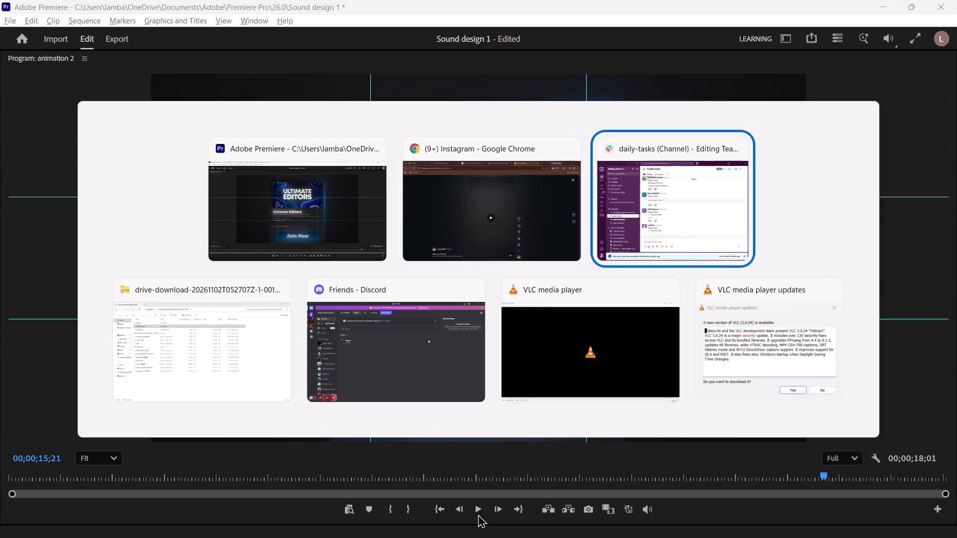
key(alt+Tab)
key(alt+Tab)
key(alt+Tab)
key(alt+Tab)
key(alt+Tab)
Restore the full editing layout and park the animation 2 playhead at 00;00;12;24, where the Ultimate Editors card appears.
key(grave)
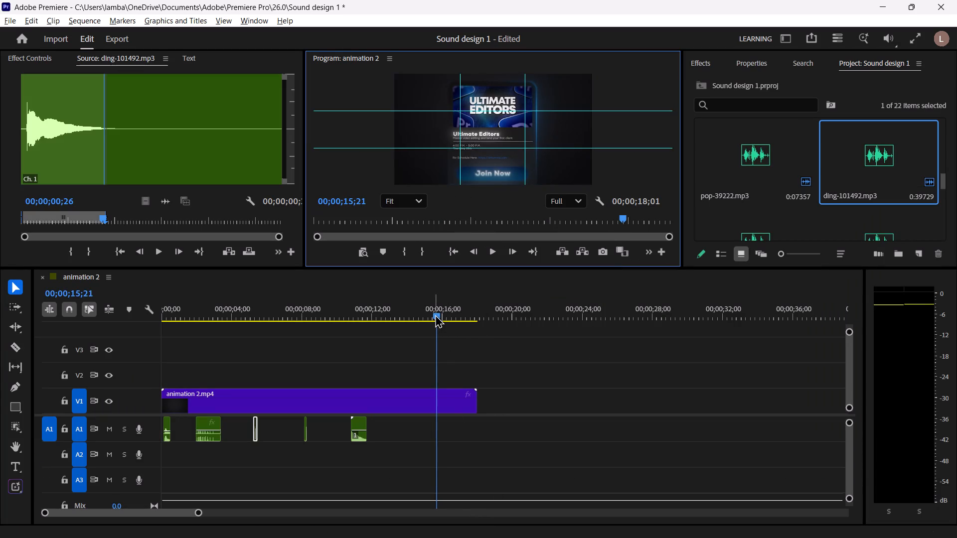
drag(435, 313, 384, 330)
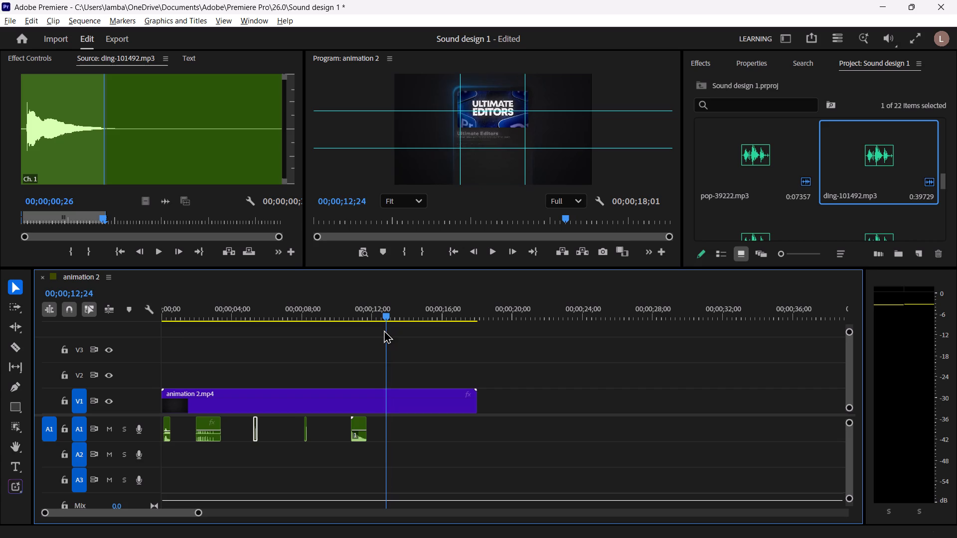
drag(384, 330, 386, 333)
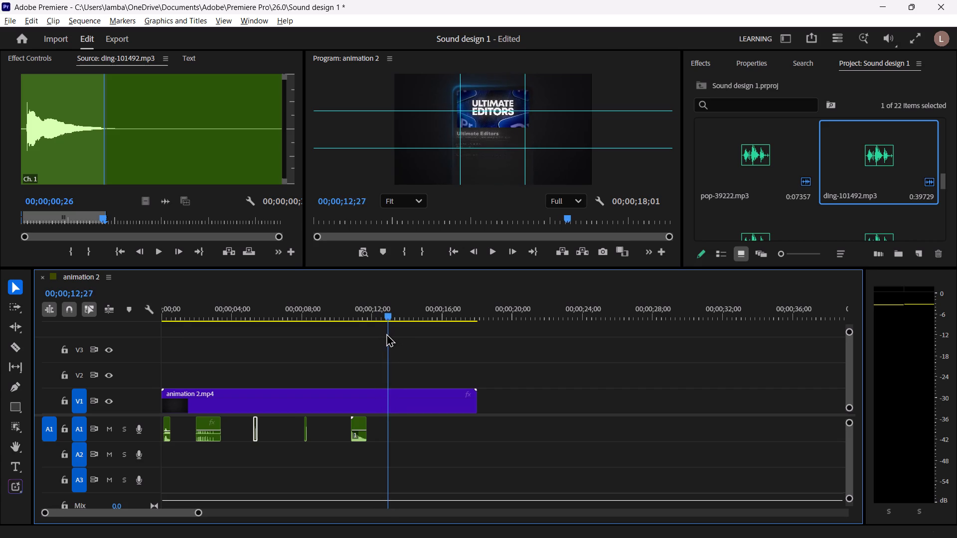
drag(386, 333, 385, 333)
Open ES_Short, Stove, Dry 01 - Epidemic Sound.mp3 in the source monitor and play it to audition the sound.
scroll(828, 185, down, 1)
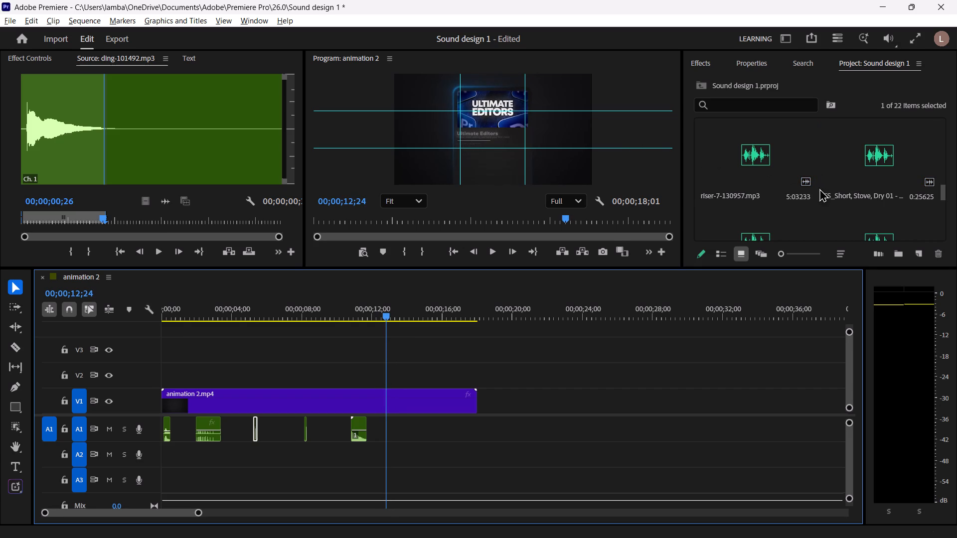
triple_click(860, 157)
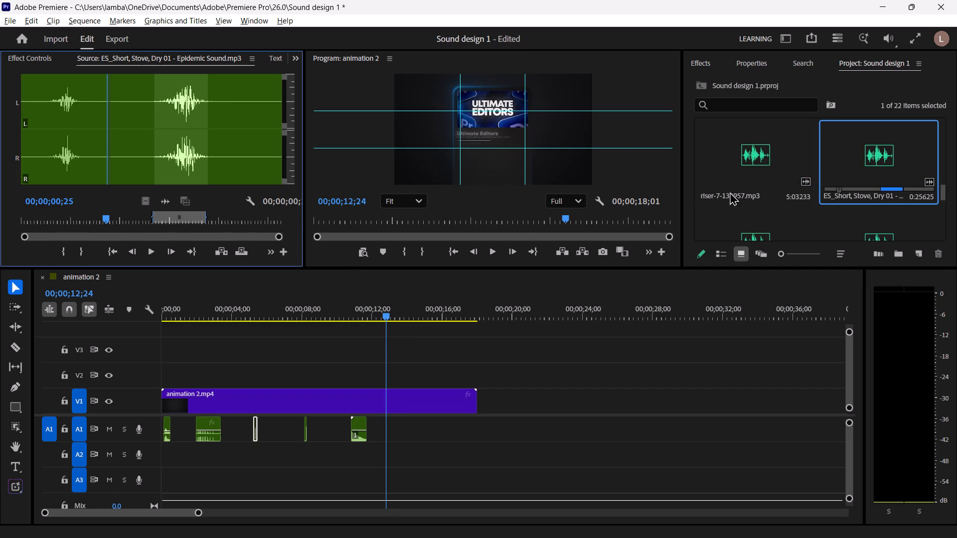
click(155, 258)
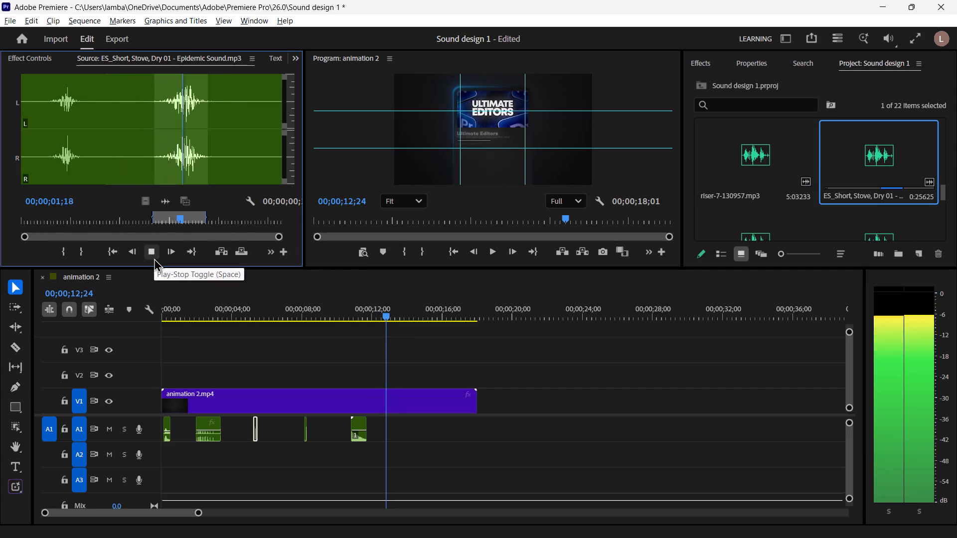
click(154, 258)
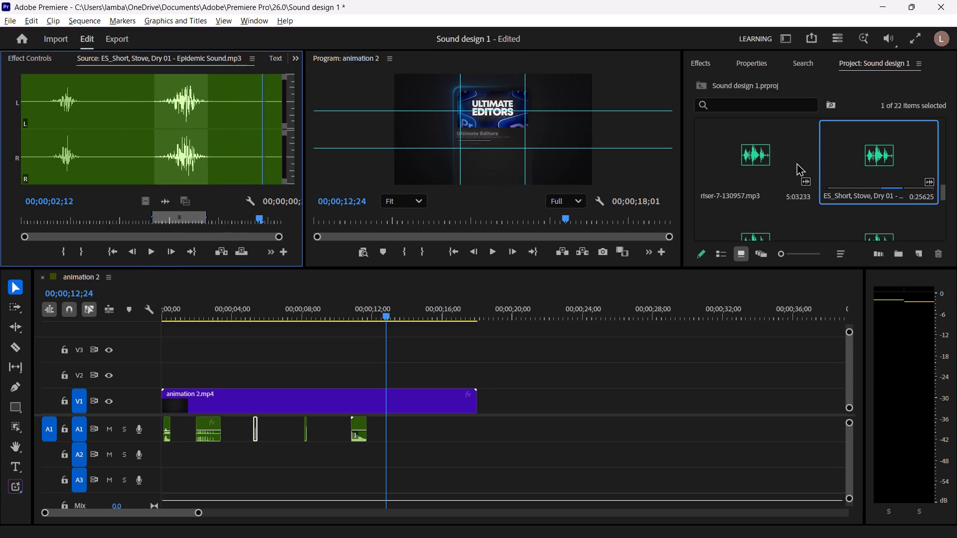
Open riser-7-130957.mp3 in the source monitor and audition it from 00;00;00;28.
triple_click(763, 168)
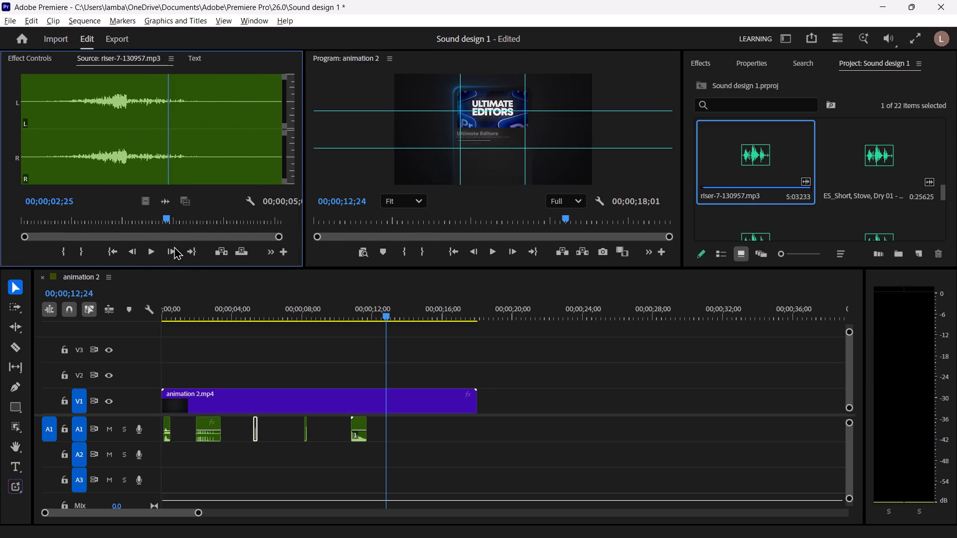
drag(161, 217, 70, 253)
click(150, 250)
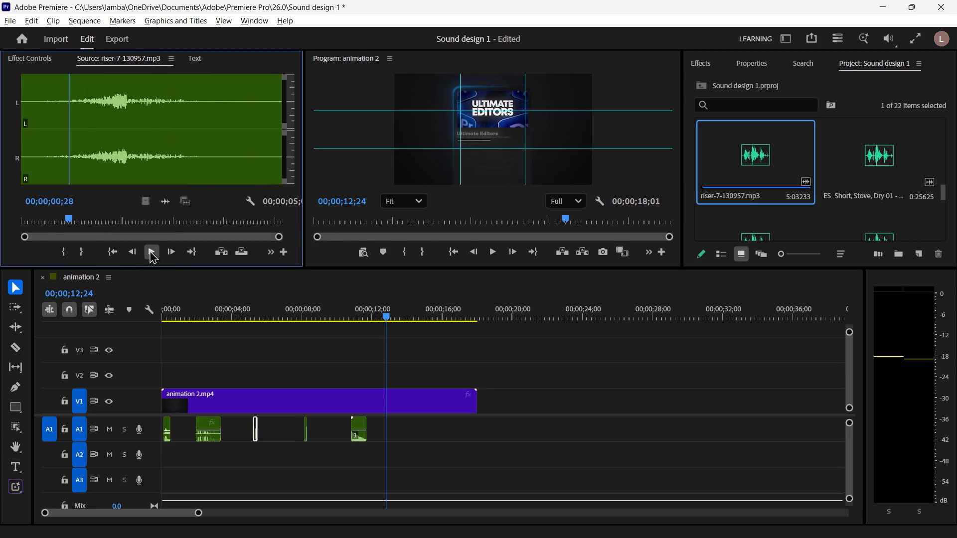
click(150, 250)
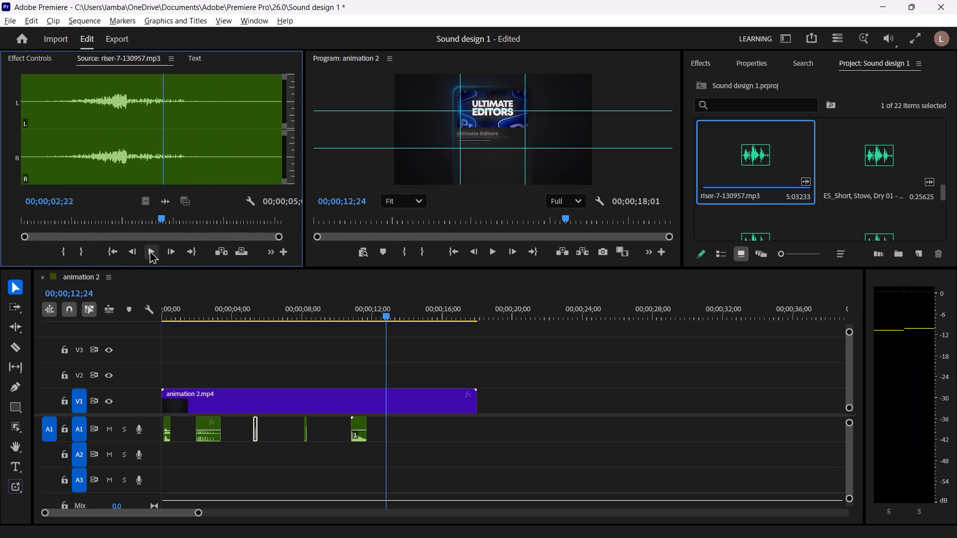
Open ES_Classic, Hollow, Low, Long - Epidemic Sound.mp3 in the source monitor and audition its first two whooshes.
scroll(830, 183, down, 1)
triple_click(834, 174)
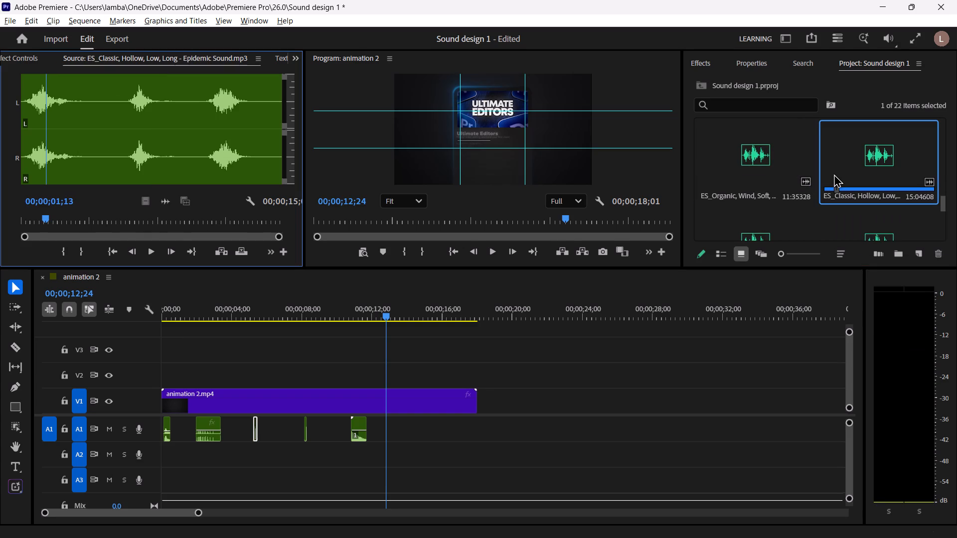
click(154, 255)
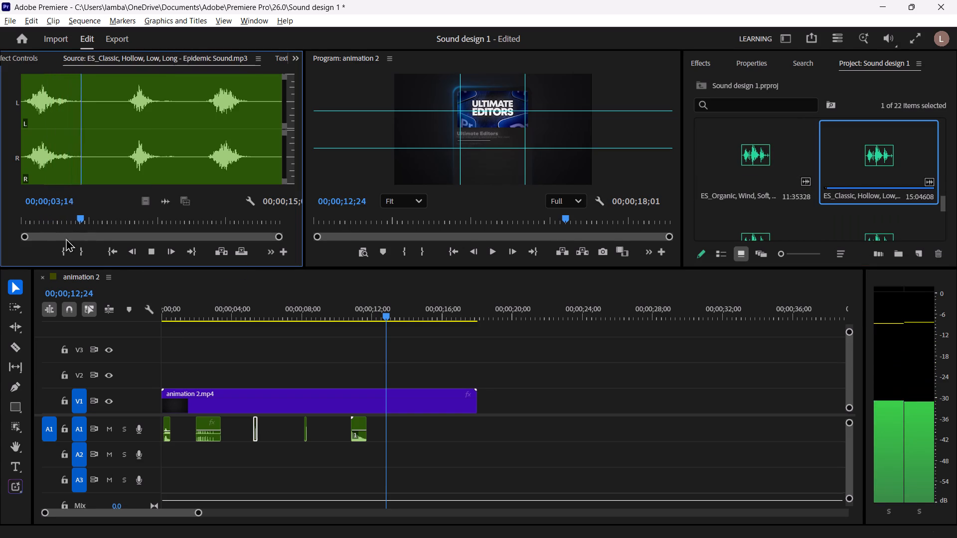
click(106, 246)
click(155, 257)
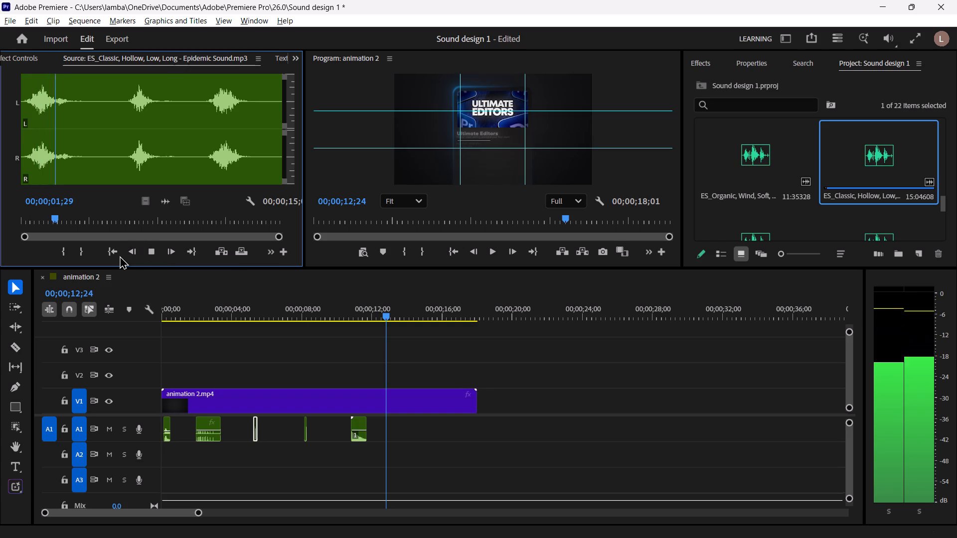
click(149, 252)
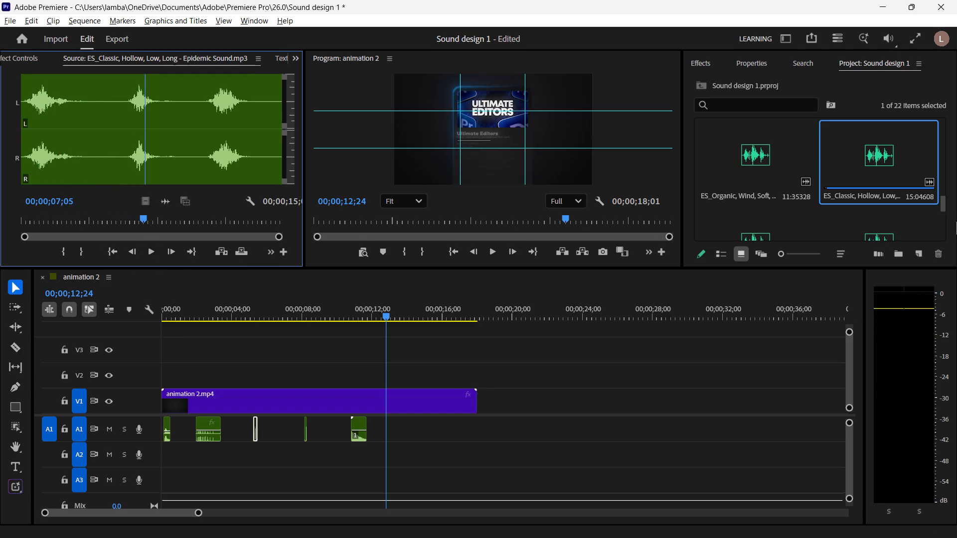
Open ES_Generic Long Whooshes, Fast Attack, Release - Epidemic Sound.mp3 in the source monitor and play it from its beginning.
scroll(887, 223, down, 1)
triple_click(874, 173)
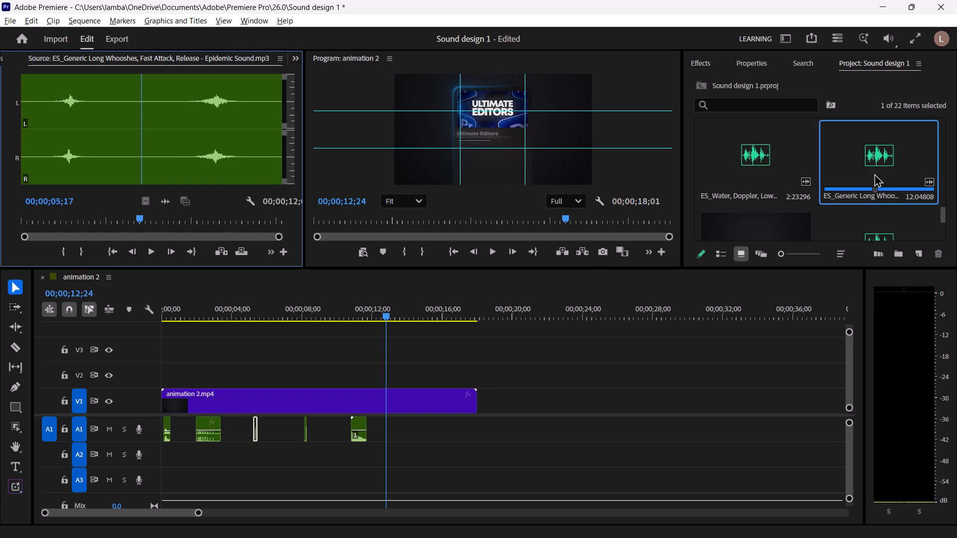
drag(138, 220, 86, 237)
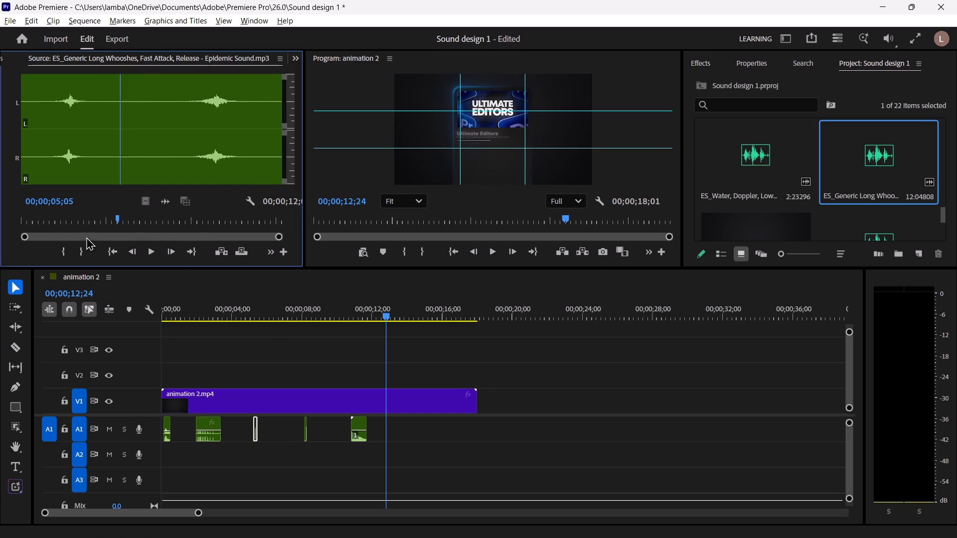
drag(86, 237, 0, 266)
click(149, 255)
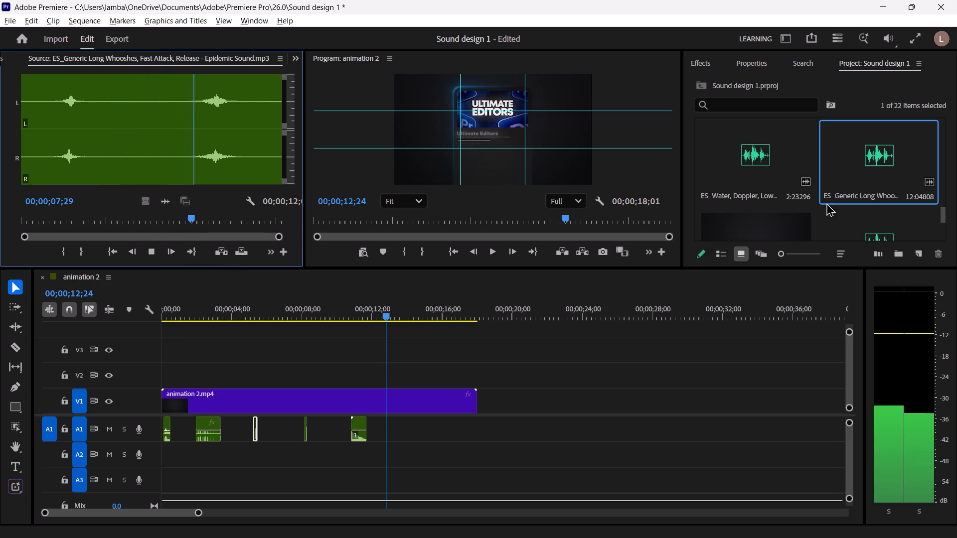
Open ES_Wine Glass Smash - Epidemic Sound.mp3 in the source monitor and audition its second smash from 00;00;01;27.
scroll(797, 211, down, 1)
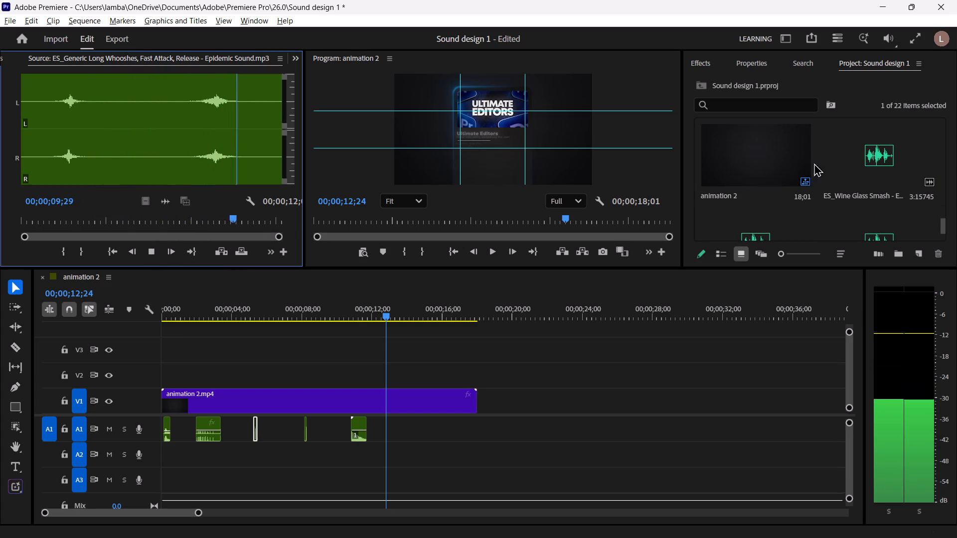
triple_click(887, 165)
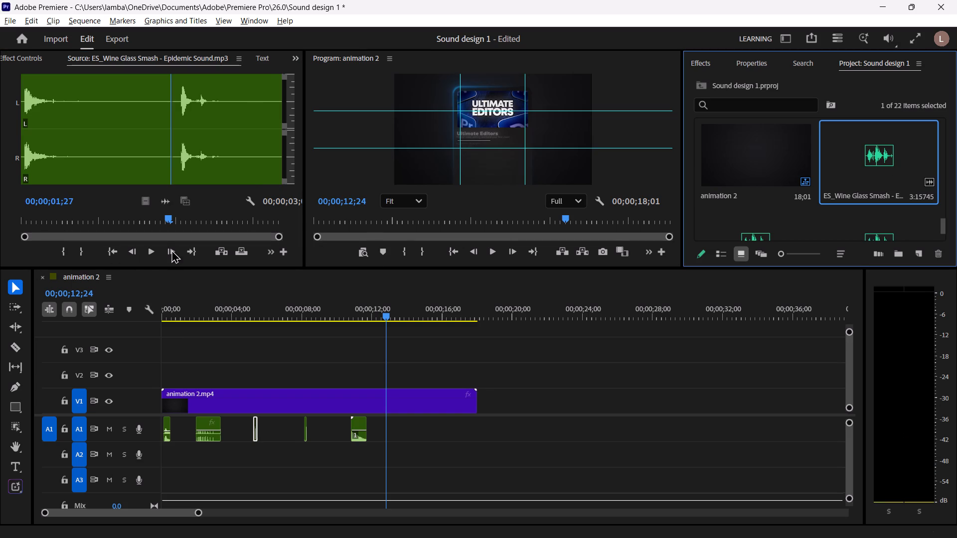
click(155, 248)
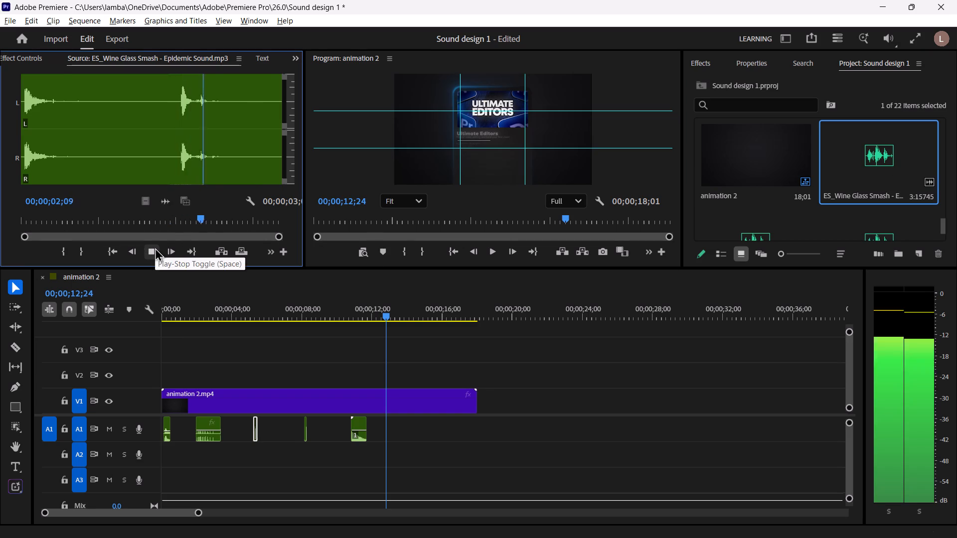
click(155, 248)
Open ES_Keyboard, Apple Magic, Typing, Moderate - Epidemic Sound.mp3 in the source monitor and audition its middle and its beginning.
scroll(787, 159, down, 1)
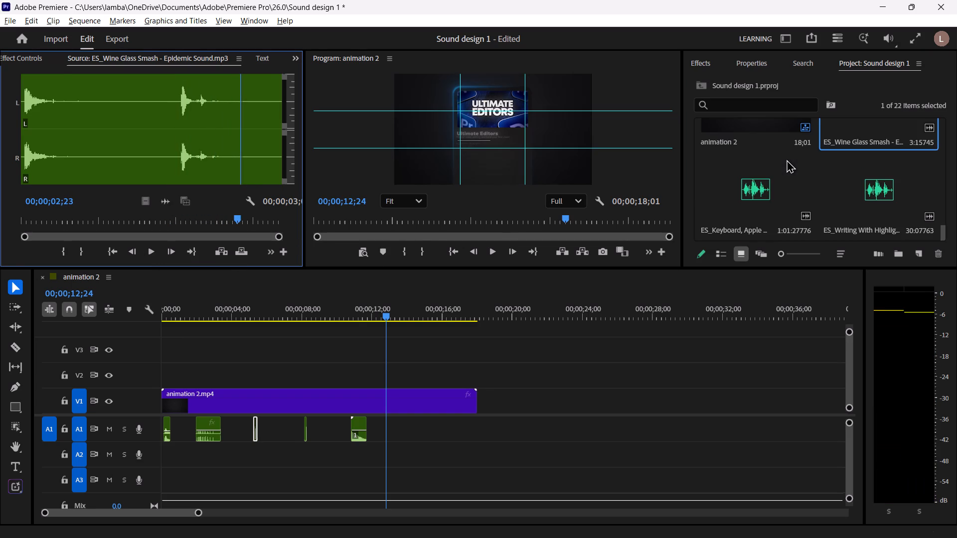
double_click(755, 170)
drag(759, 170, 750, 175)
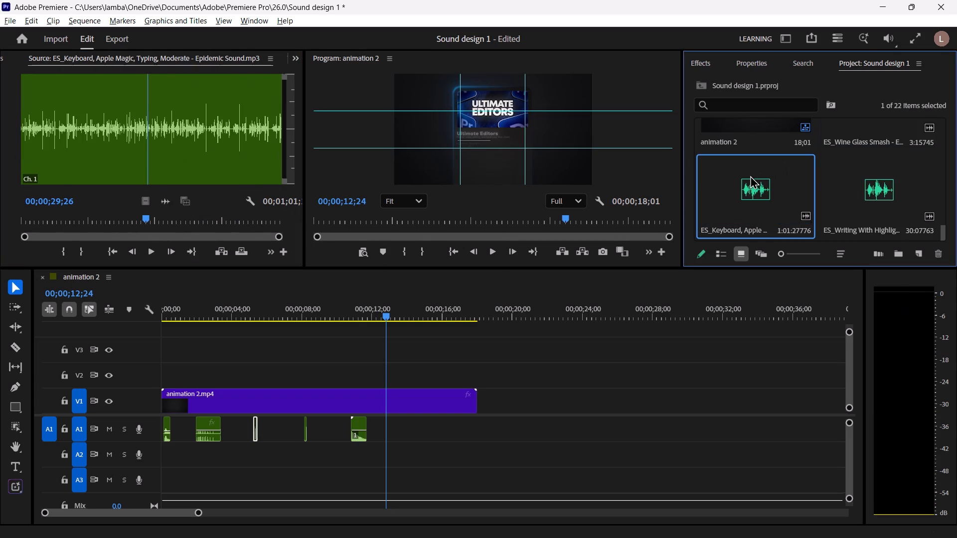
drag(750, 175, 720, 205)
click(153, 247)
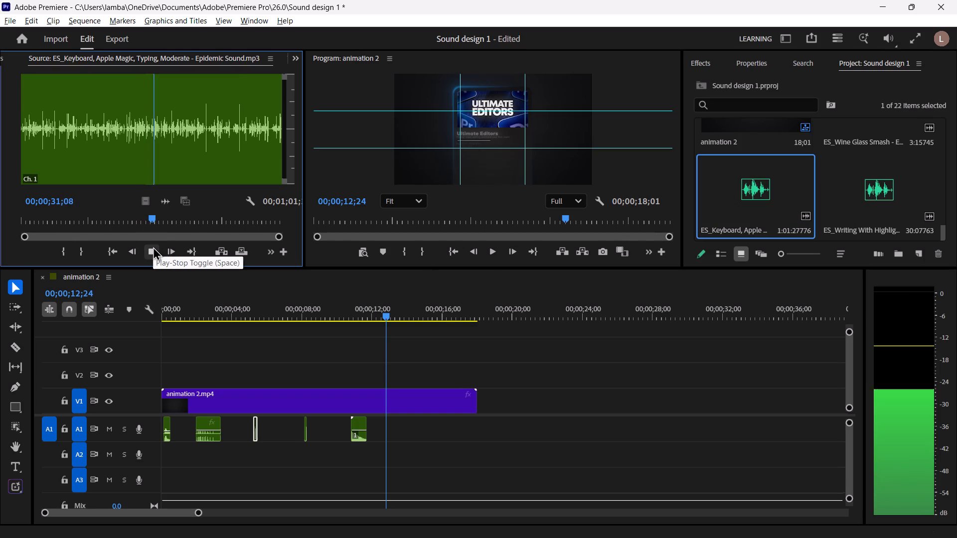
click(153, 247)
drag(151, 219, 127, 226)
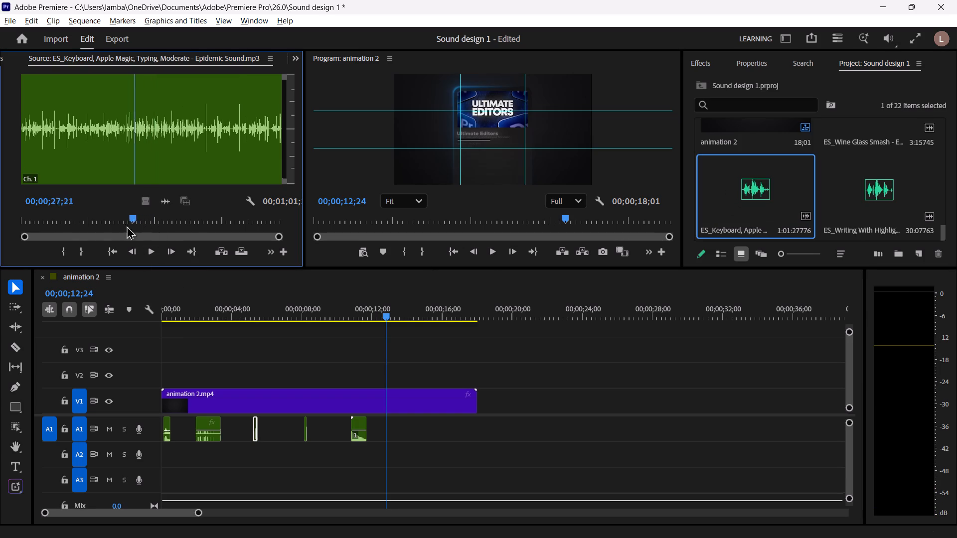
drag(127, 226, 11, 228)
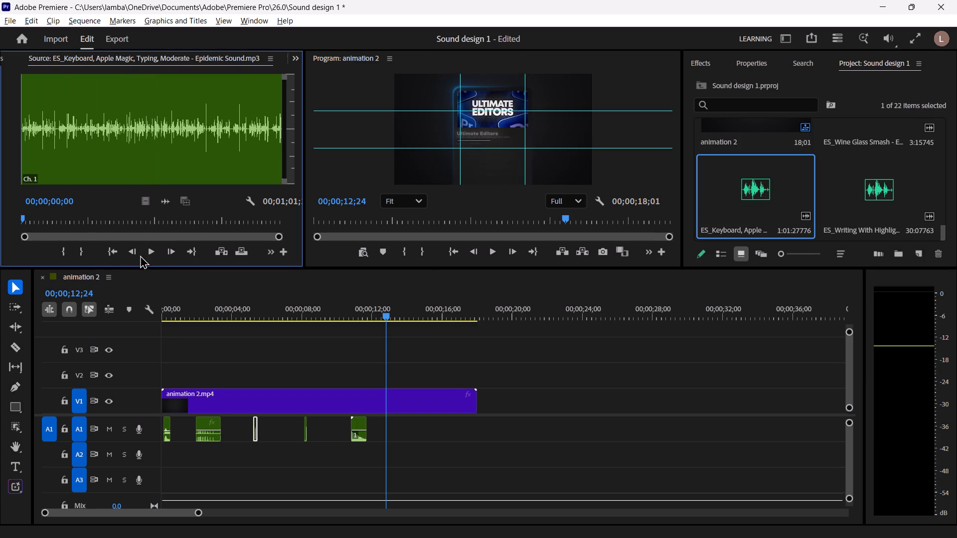
click(156, 251)
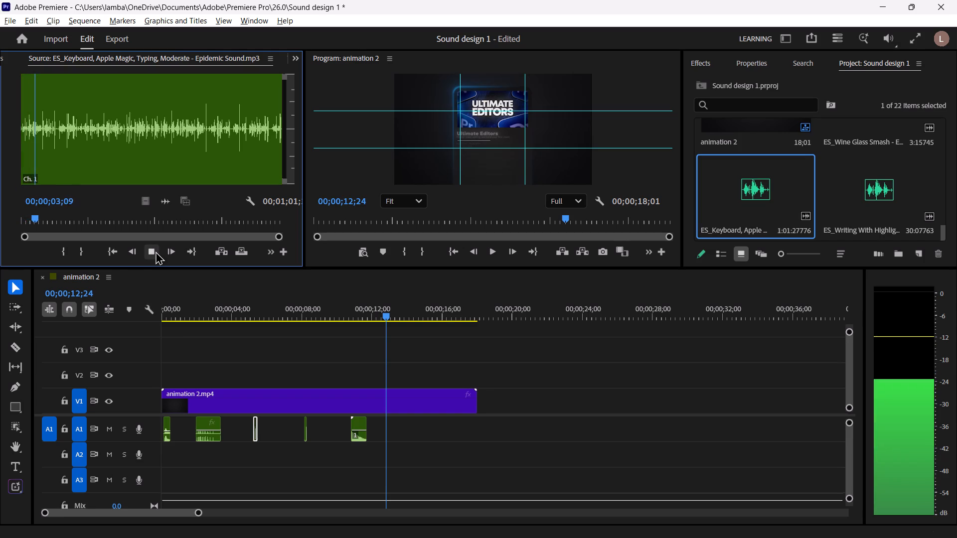
click(156, 251)
Play the animation 2 sequence from 00;00;12;24, and replay the keyboard typing sound from about 00;00;03;16.
click(492, 256)
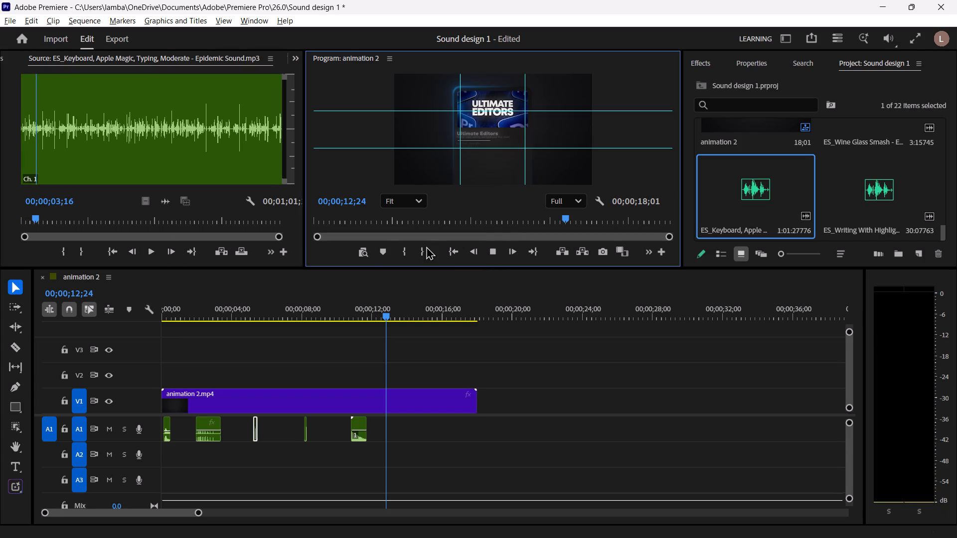
click(159, 246)
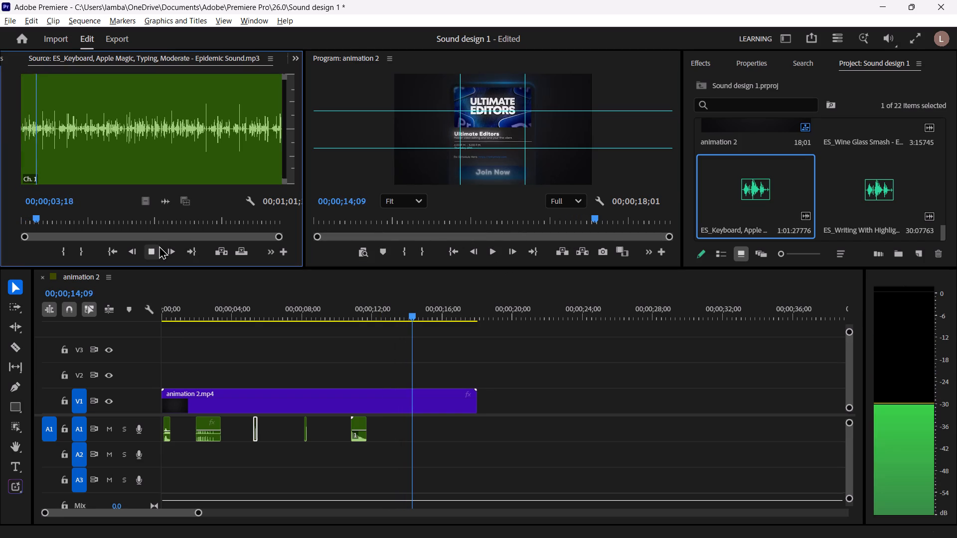
click(159, 246)
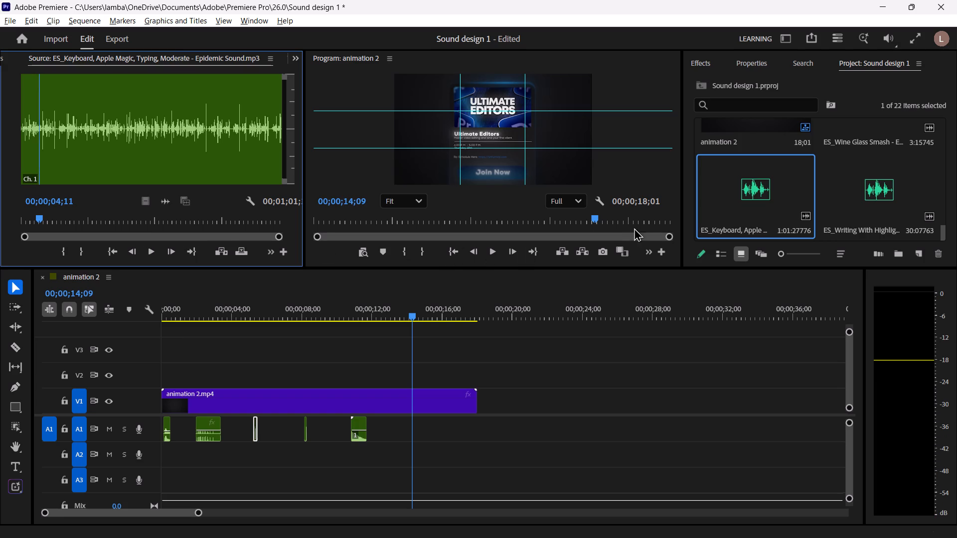
Open ES_Writing With Highlighter, Paper - Epidemic Sound.mp3 in the source monitor and audition it from 00;00;09;19 and from its beginning.
triple_click(859, 196)
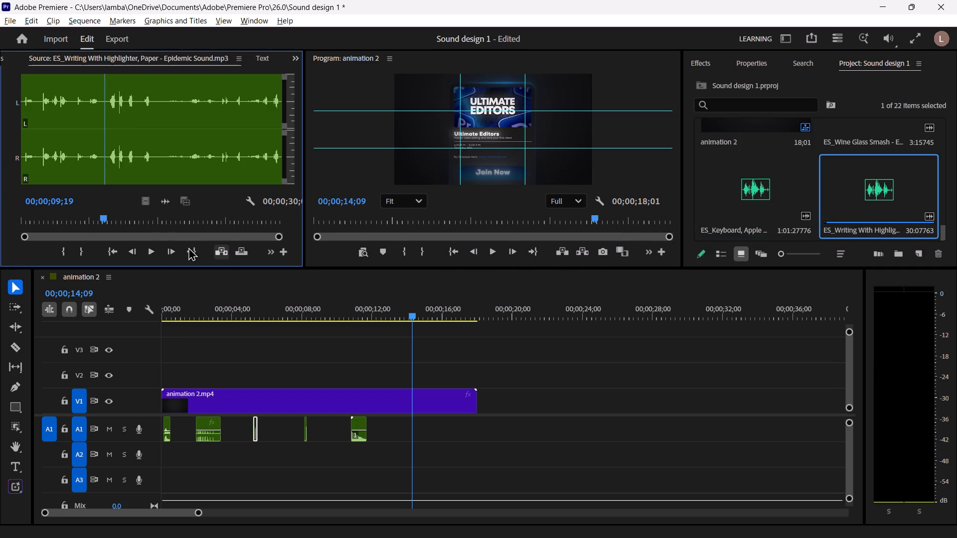
click(147, 251)
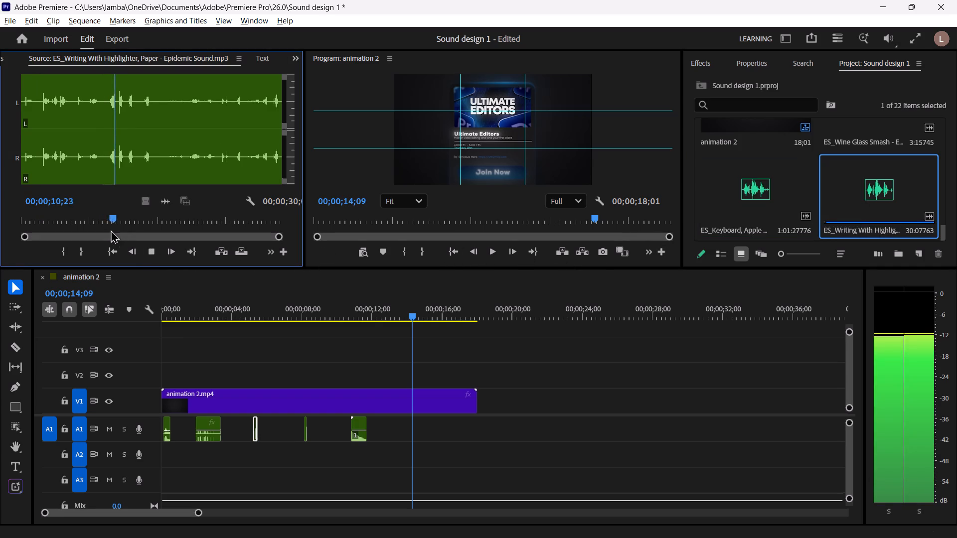
drag(126, 217, 52, 241)
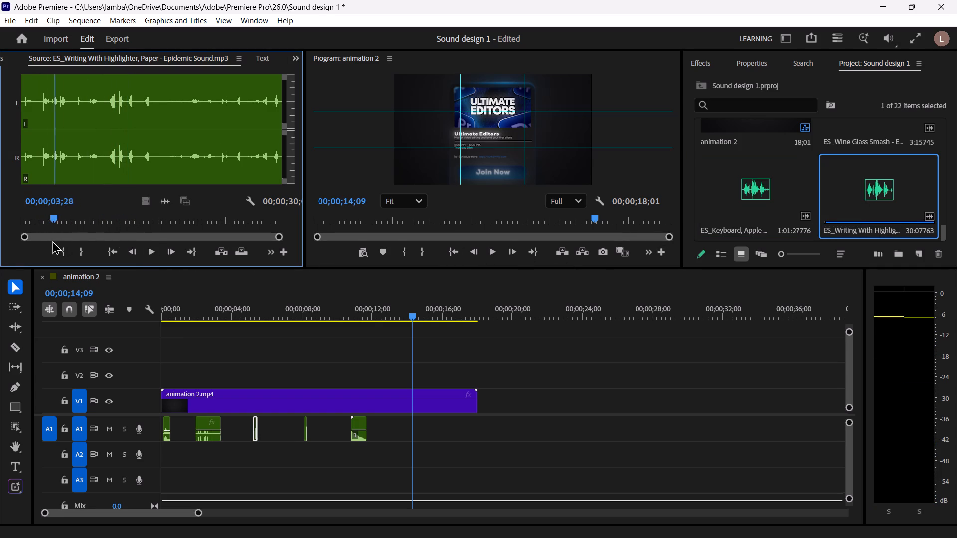
drag(52, 241, 19, 248)
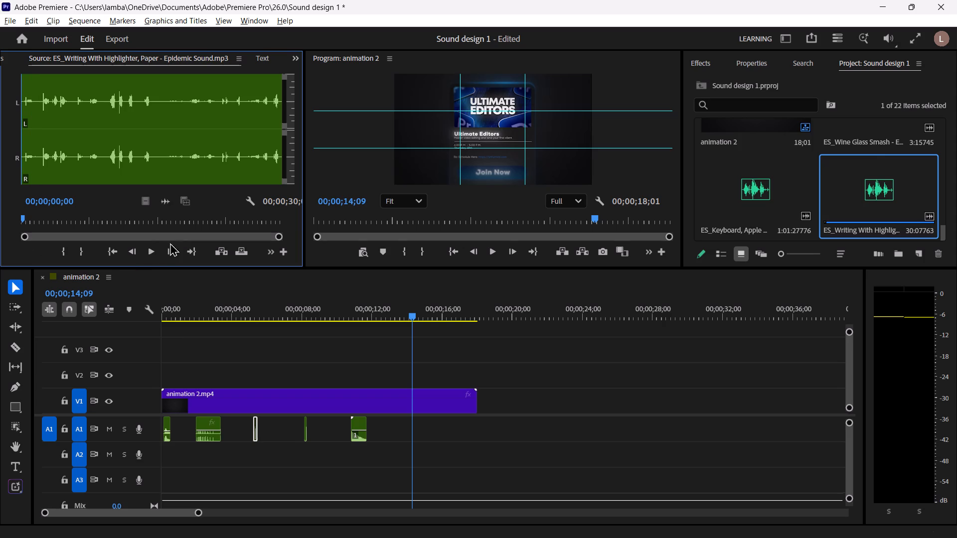
click(155, 253)
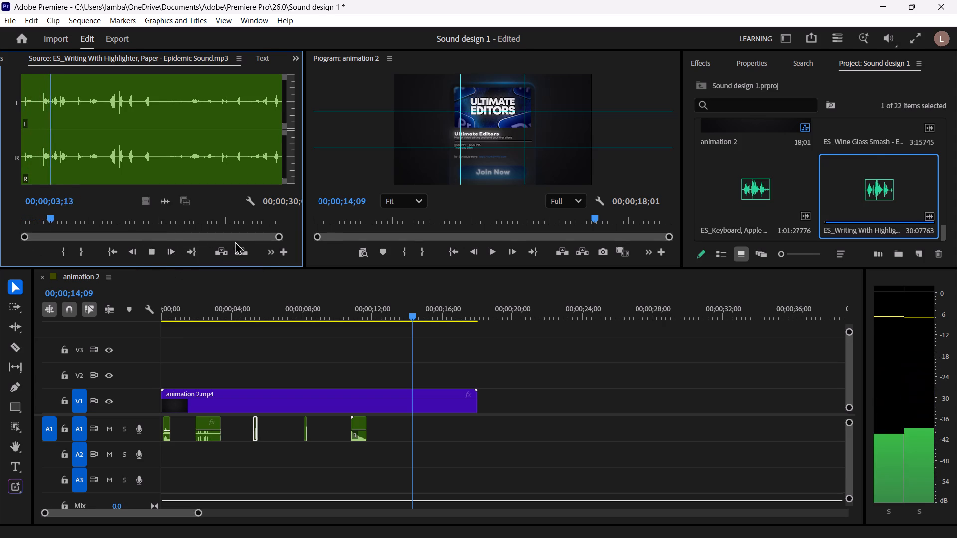
scroll(868, 190, down, 1)
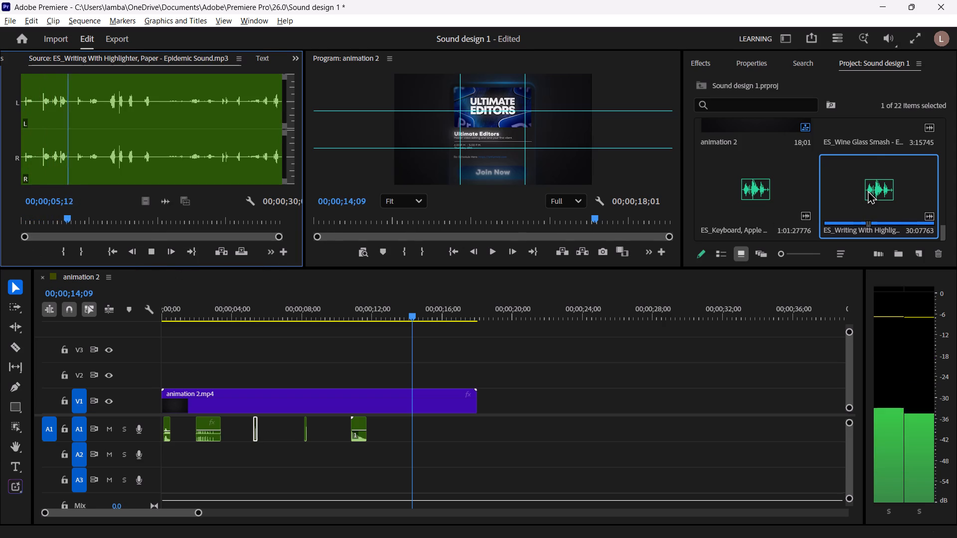
scroll(868, 190, down, 4)
scroll(868, 190, up, 1)
scroll(868, 190, down, 1)
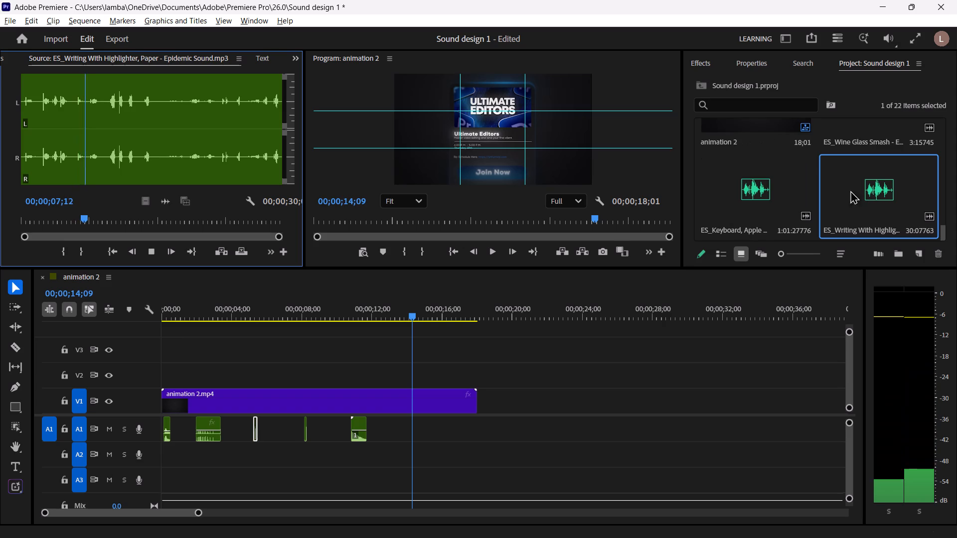
Reopen ES_Keyboard, Apple Magic, Typing, Moderate - Epidemic Sound.mp3 in the source monitor, audition it from 00;00;14;17 and scrub back to 00;00;01;10.
click(721, 193)
double_click(723, 193)
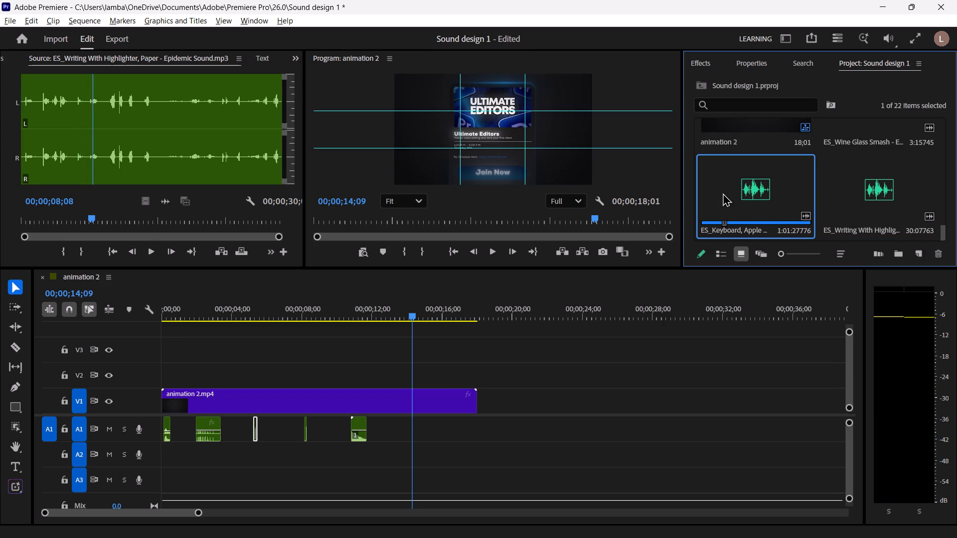
click(152, 248)
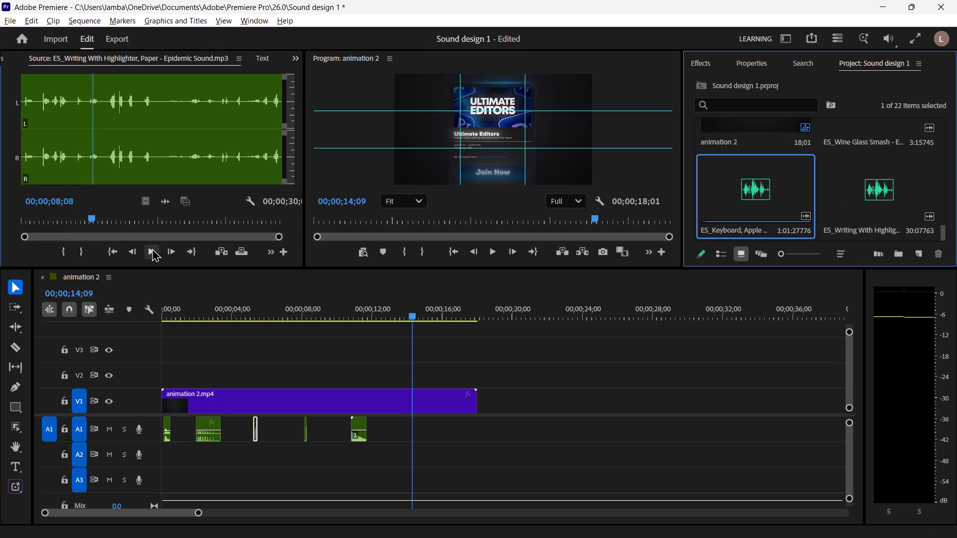
triple_click(727, 193)
triple_click(727, 193)
double_click(727, 193)
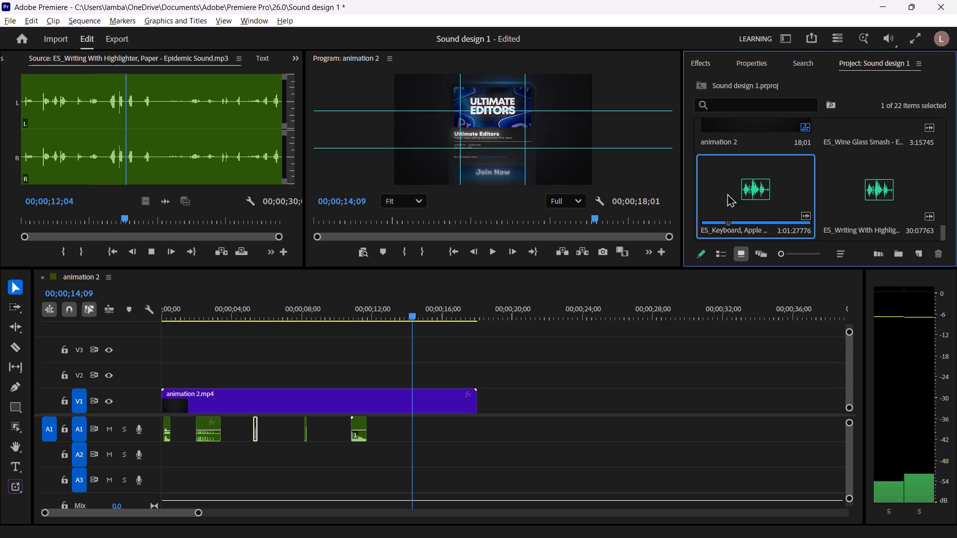
triple_click(727, 186)
click(727, 186)
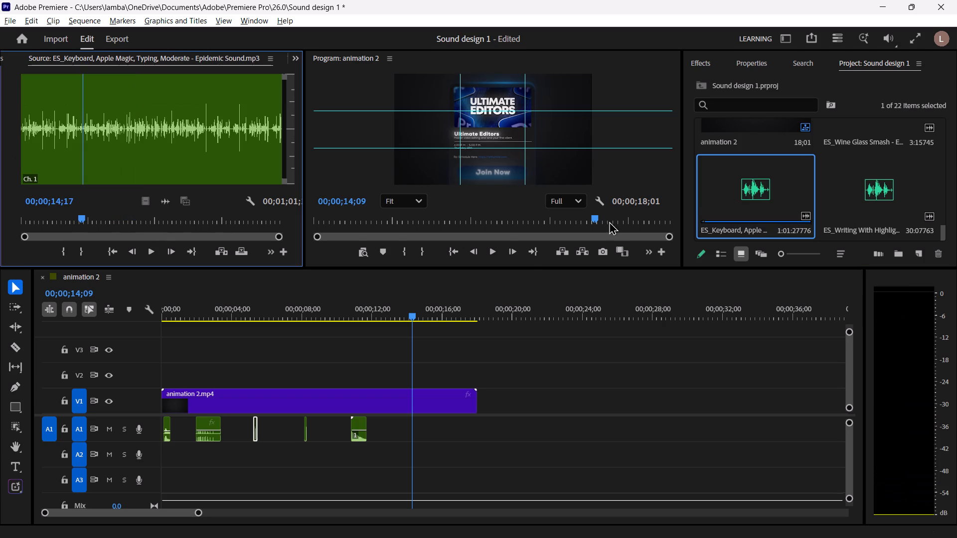
click(154, 256)
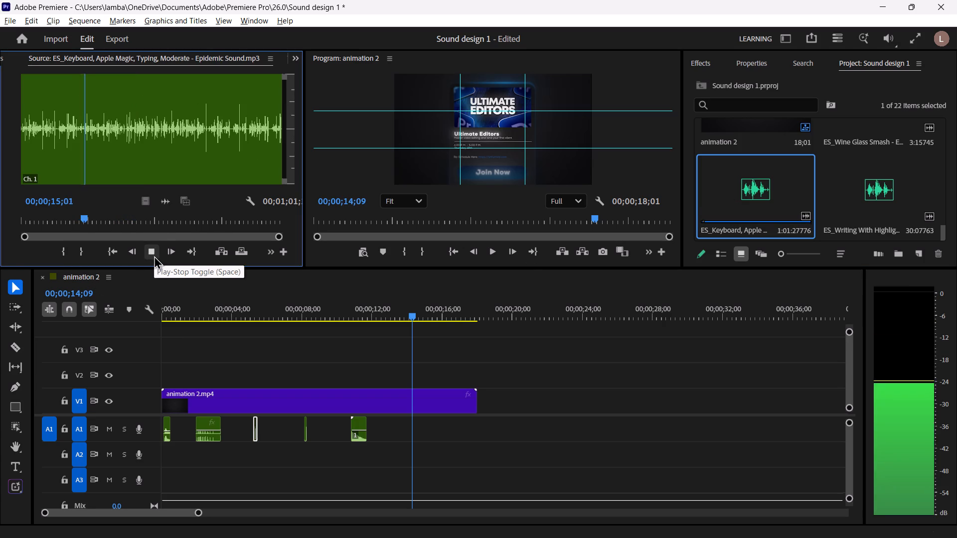
click(154, 256)
drag(87, 217, 29, 243)
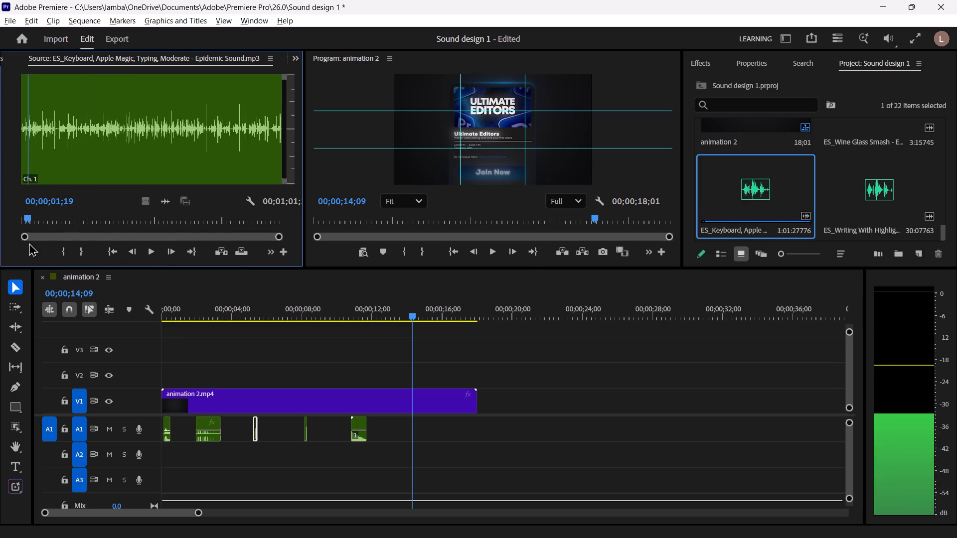
drag(29, 243, 28, 243)
Scrub the animation 2 sequence through the Google search typing and on to the Ultimate Editors card at 00;00;12;14.
scroll(211, 349, down, 1)
scroll(211, 349, up, 2)
scroll(217, 348, down, 2)
scroll(223, 349, up, 2)
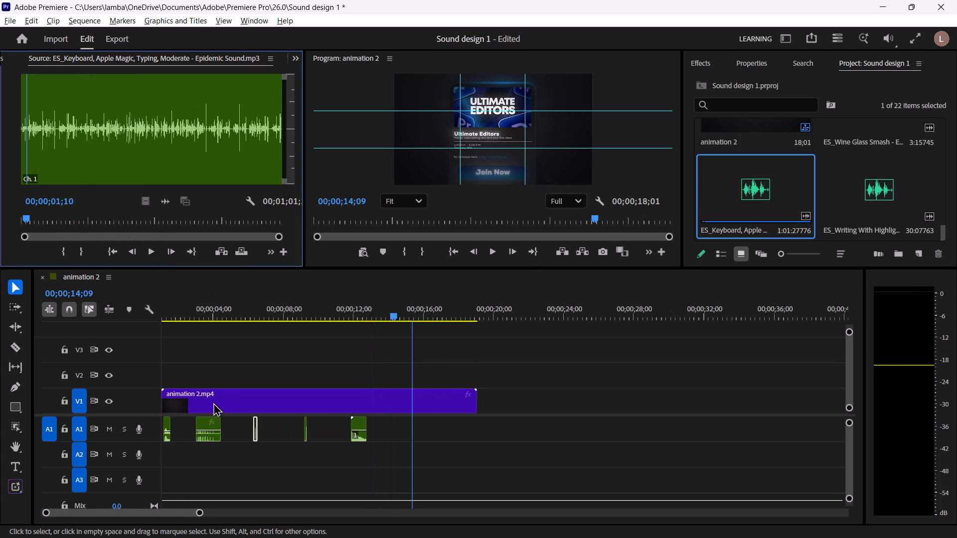
drag(416, 313, 182, 399)
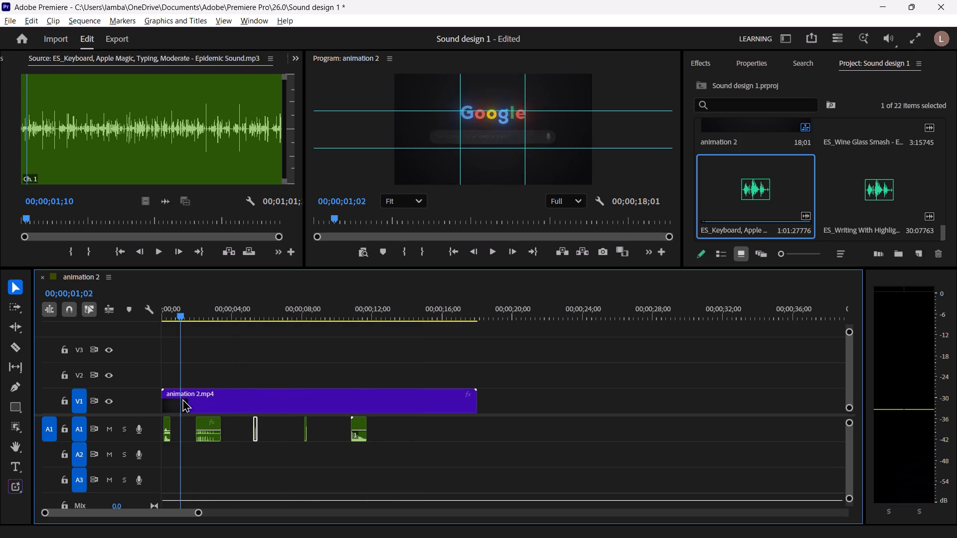
drag(182, 399, 224, 394)
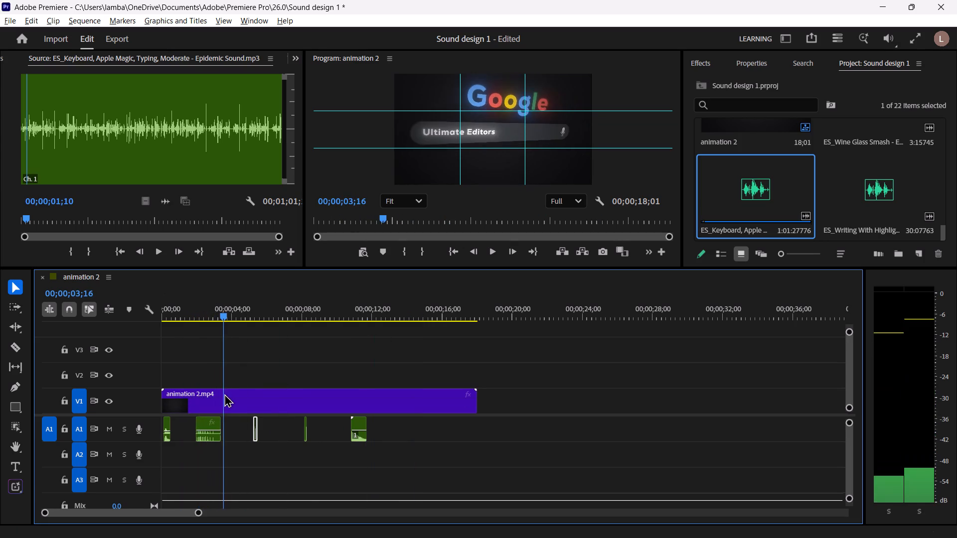
drag(224, 394, 190, 406)
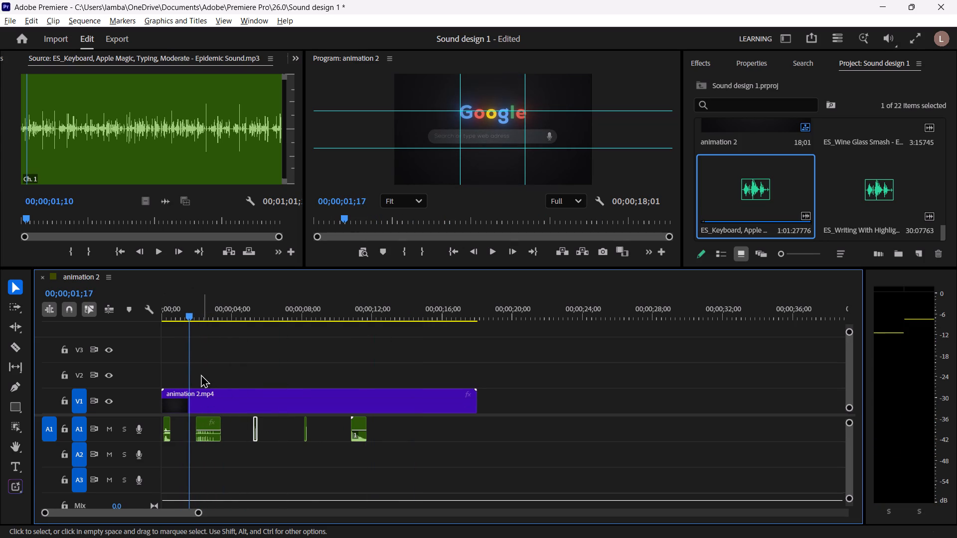
drag(189, 315, 362, 354)
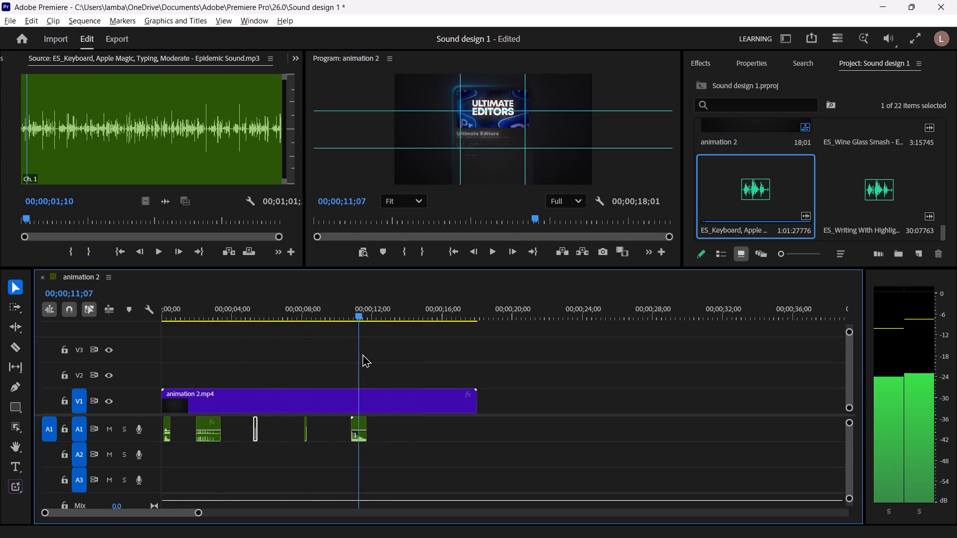
drag(362, 354, 381, 348)
Maximize the program monitor and play animation 2 from the beginning to 00;00;15;25 to review the placed sounds.
click(476, 131)
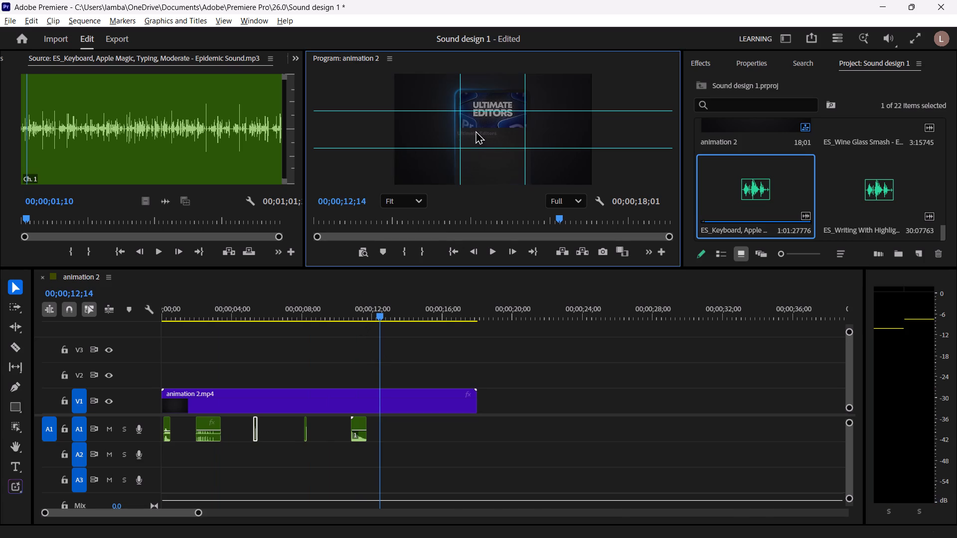
key(grave)
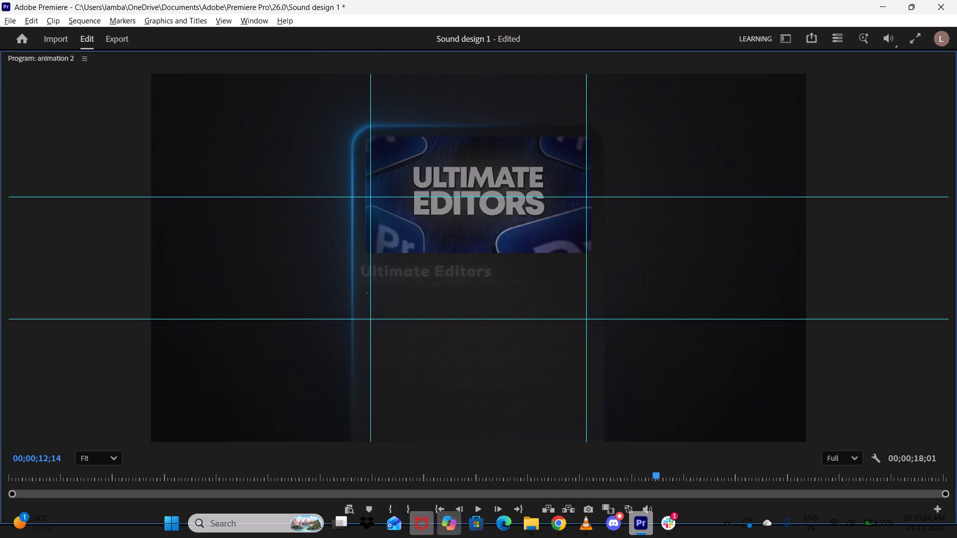
click(436, 501)
click(436, 506)
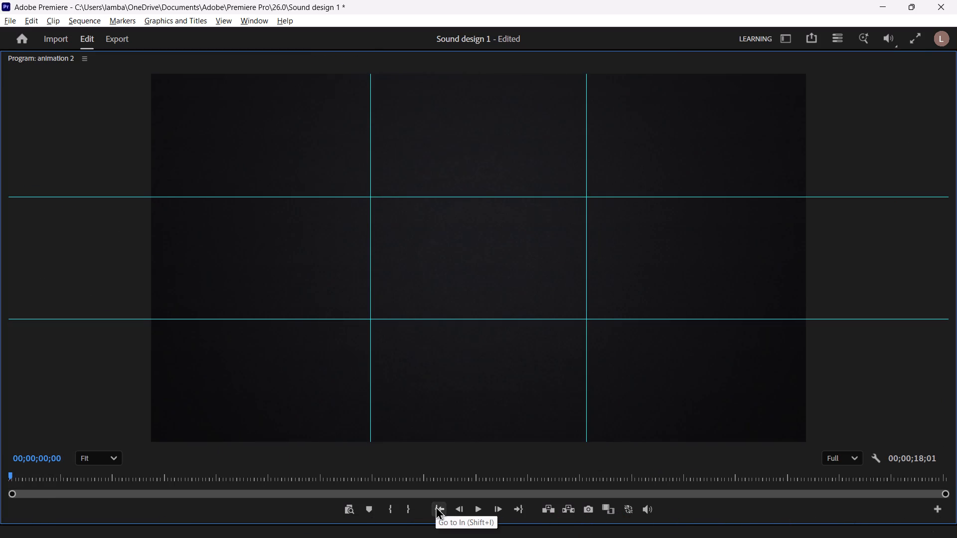
key(space)
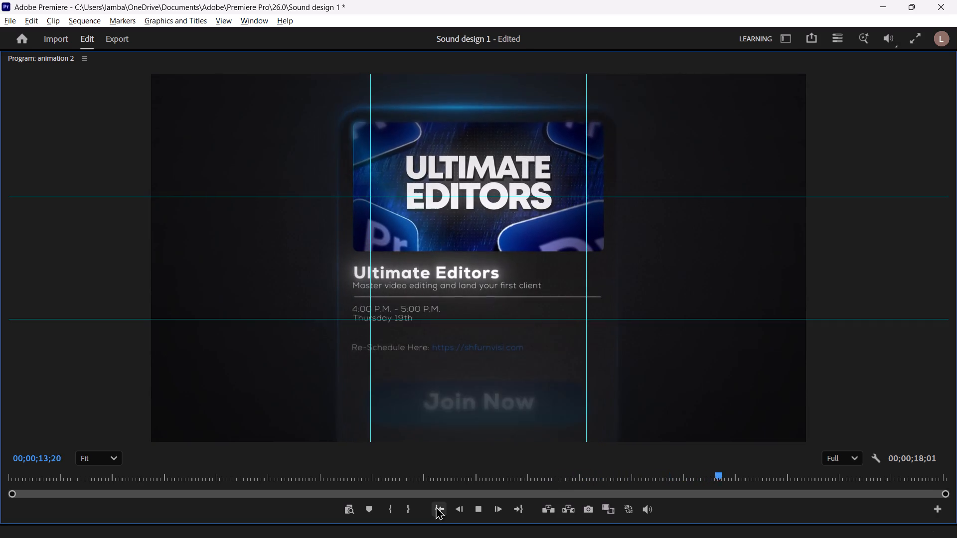
click(480, 511)
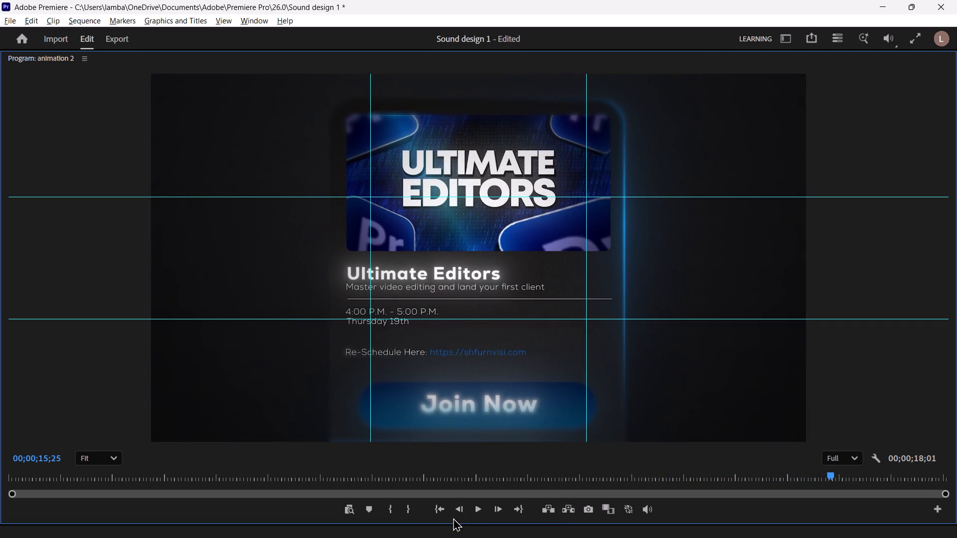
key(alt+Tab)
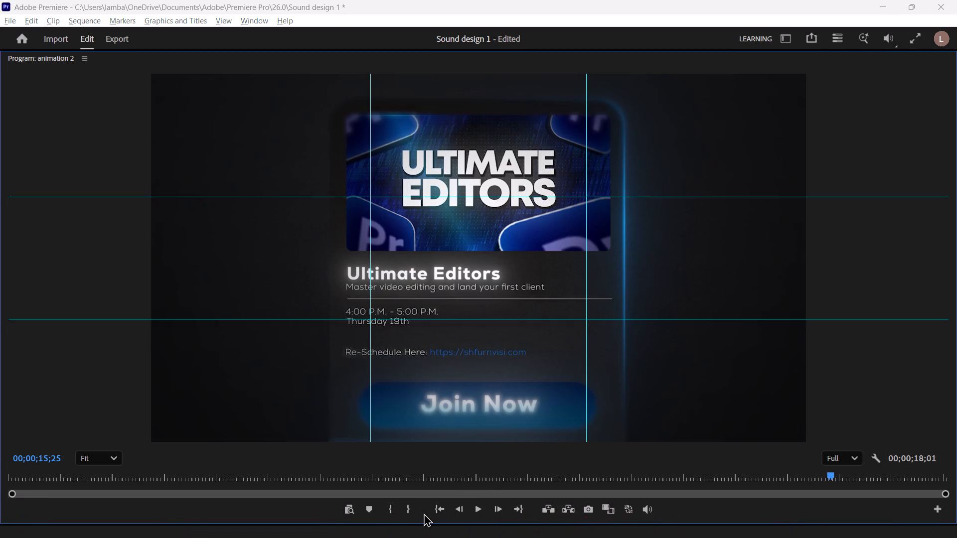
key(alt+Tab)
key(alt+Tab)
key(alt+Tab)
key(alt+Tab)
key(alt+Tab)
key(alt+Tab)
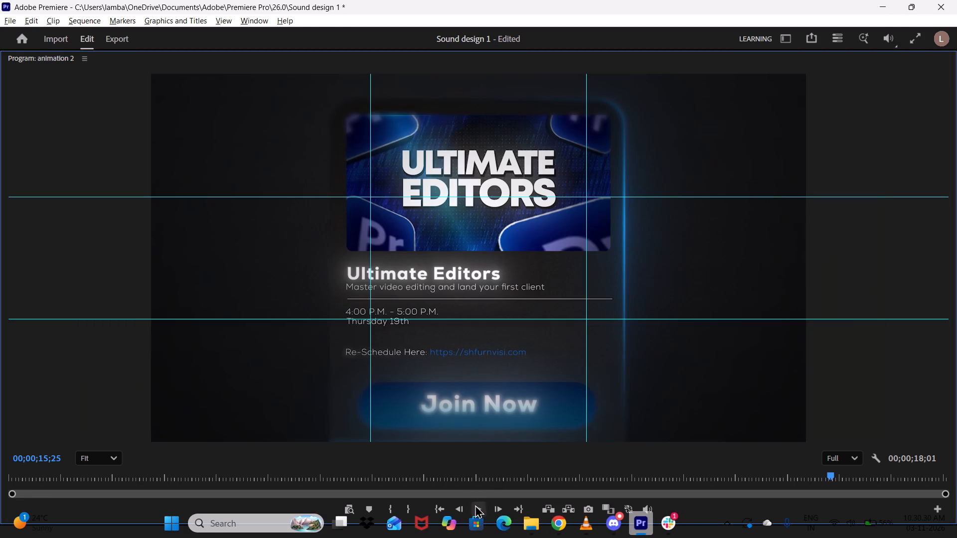
Play animation 2 briefly from 00;00;15;25 and stop at 00;00;16;21 on the Ultimate Editors card.
click(475, 503)
click(475, 503)
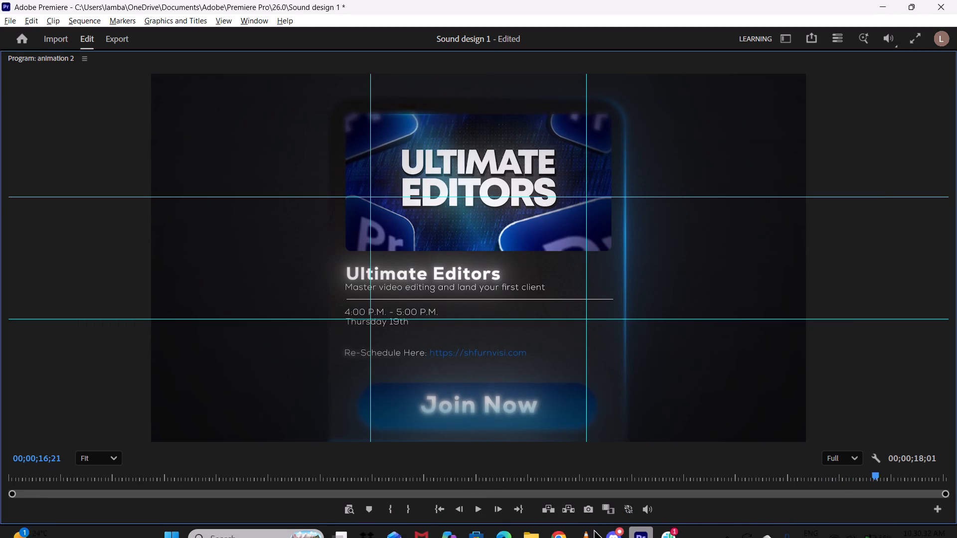
Switch to VLC media player.
click(588, 525)
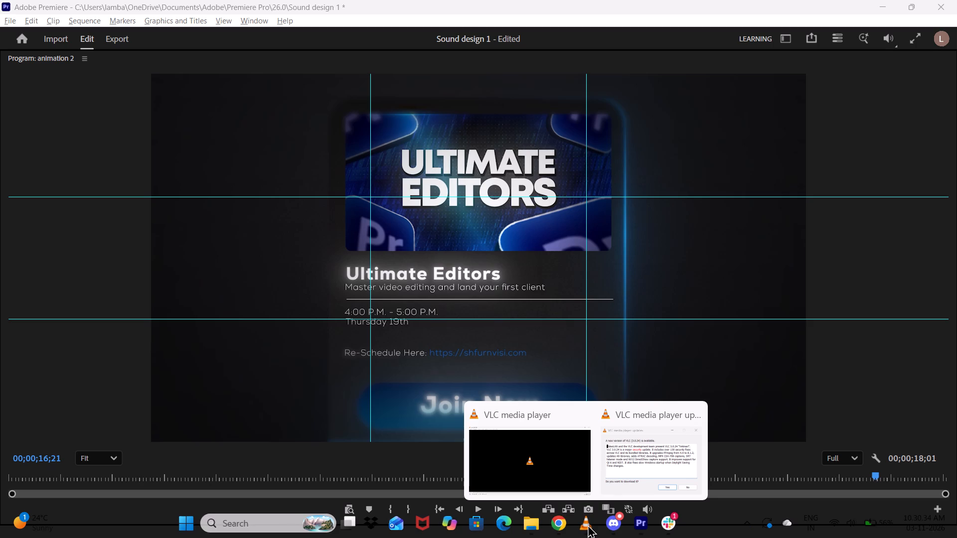
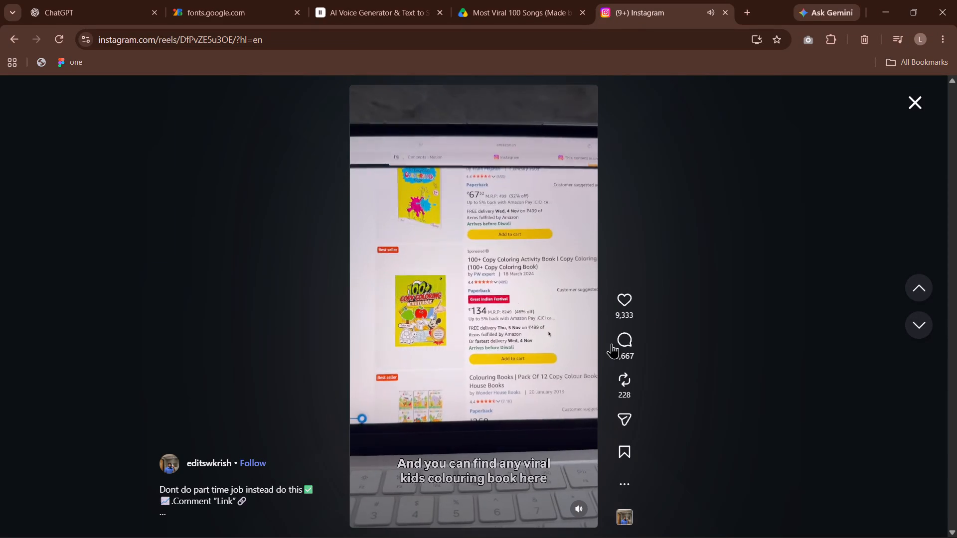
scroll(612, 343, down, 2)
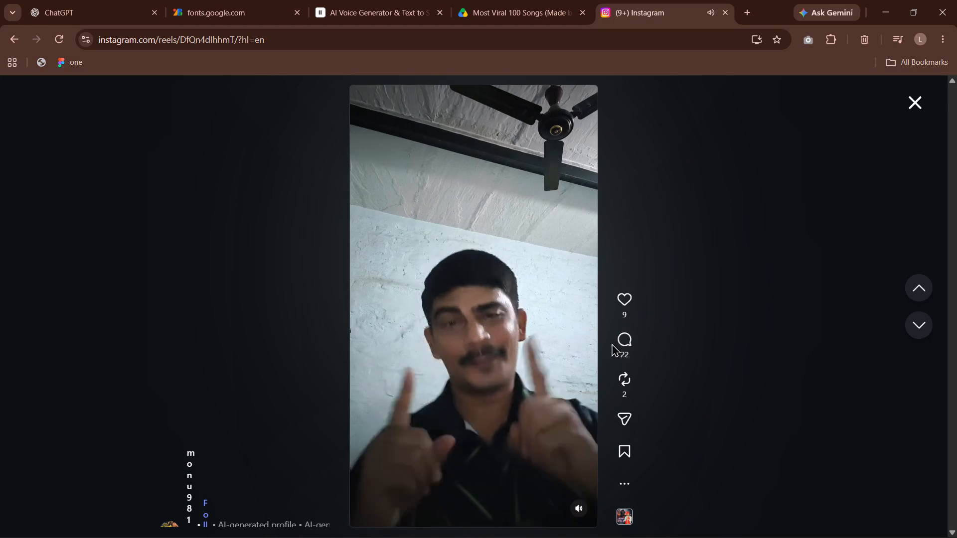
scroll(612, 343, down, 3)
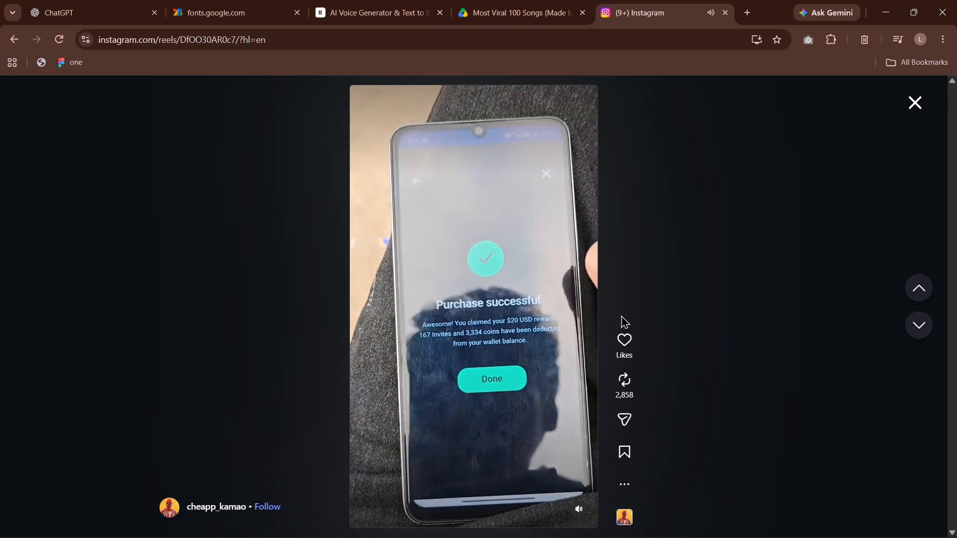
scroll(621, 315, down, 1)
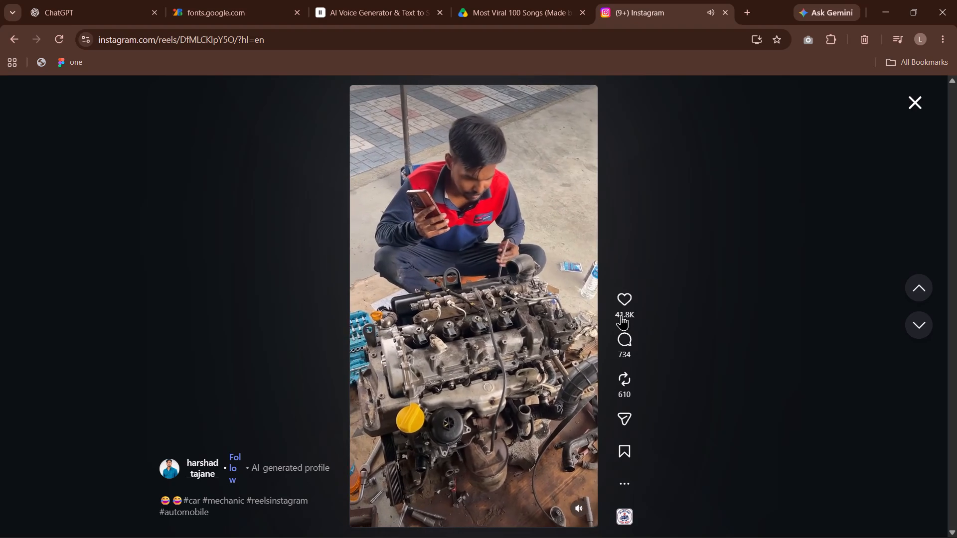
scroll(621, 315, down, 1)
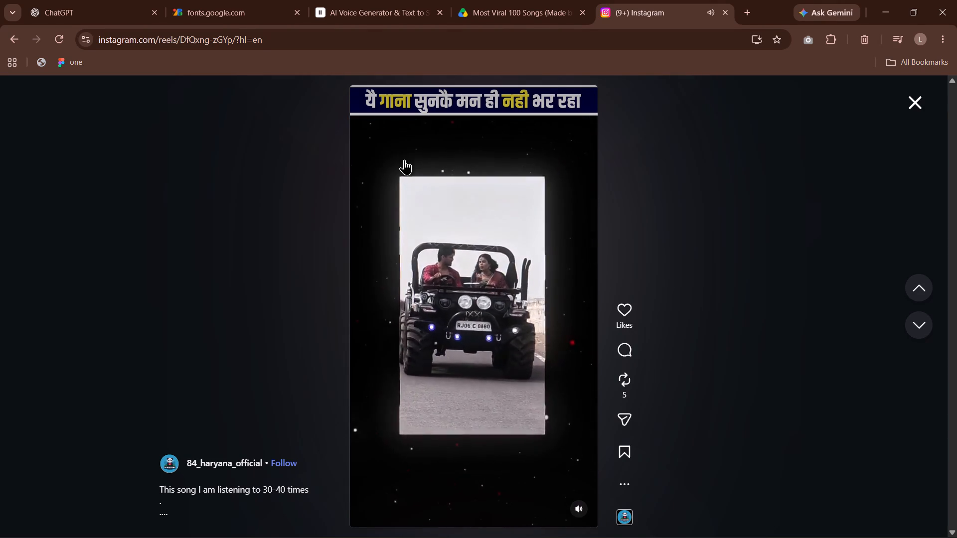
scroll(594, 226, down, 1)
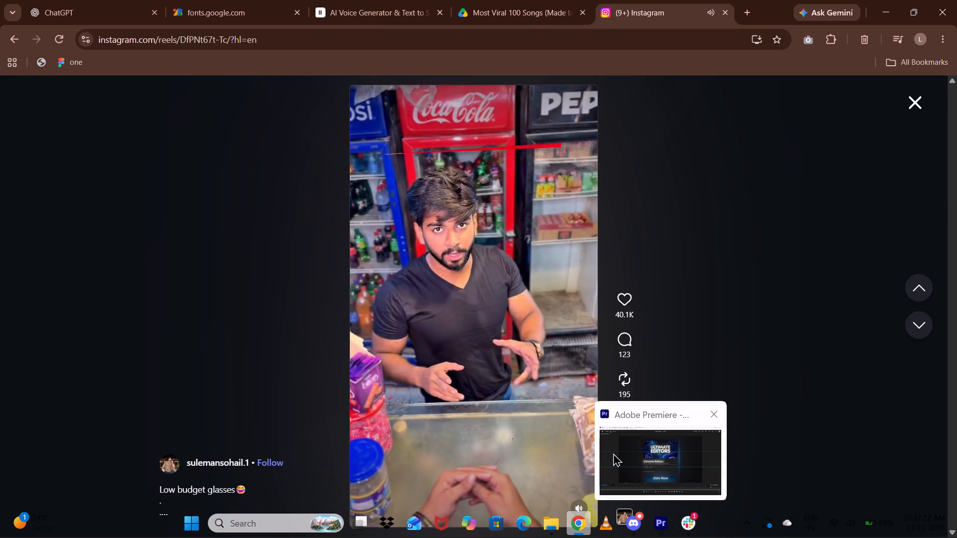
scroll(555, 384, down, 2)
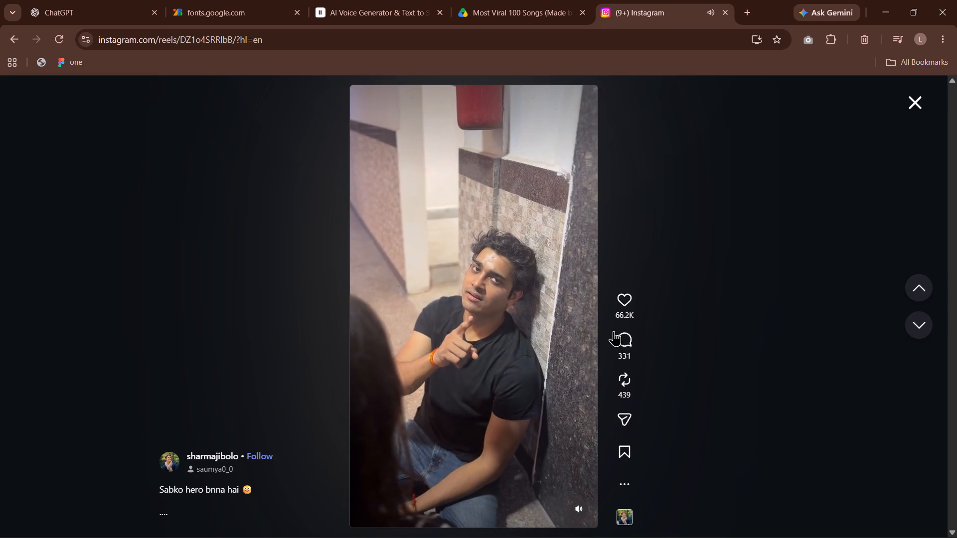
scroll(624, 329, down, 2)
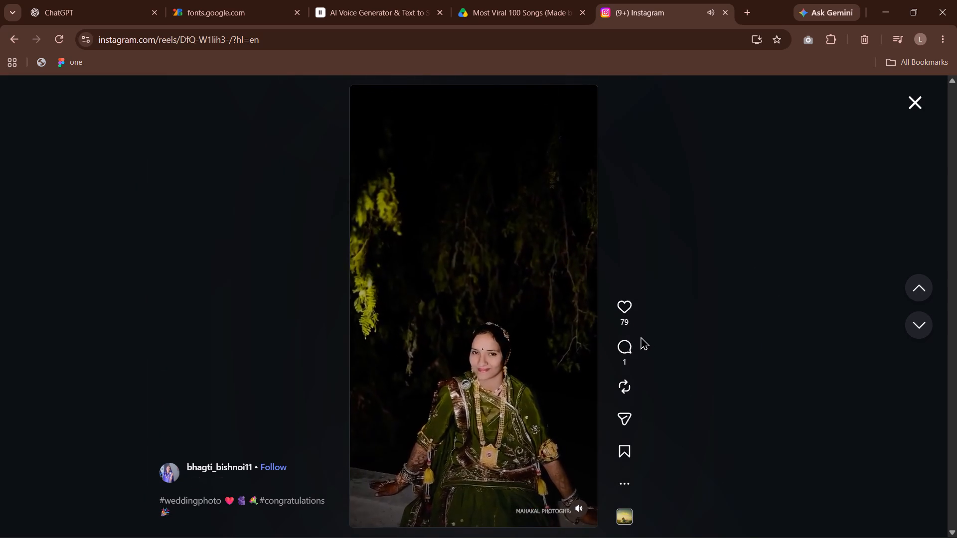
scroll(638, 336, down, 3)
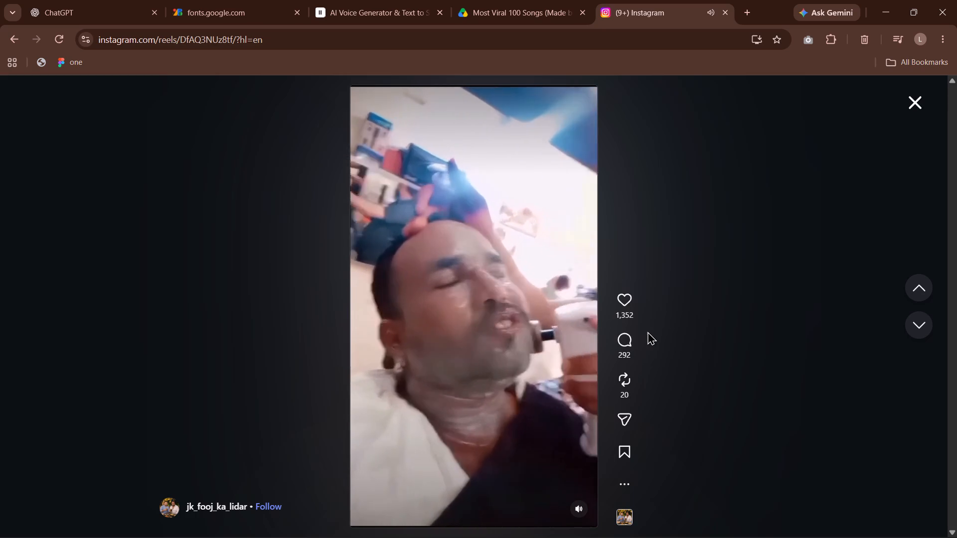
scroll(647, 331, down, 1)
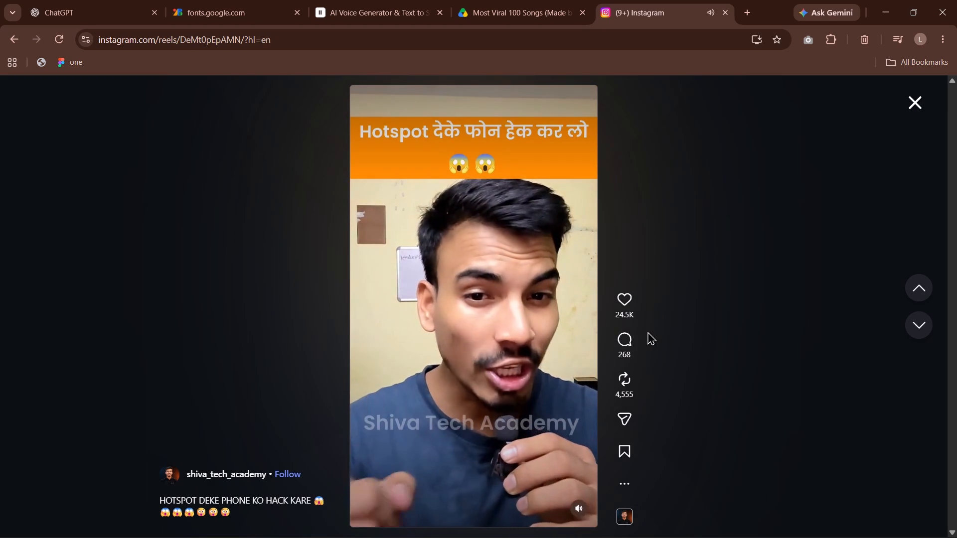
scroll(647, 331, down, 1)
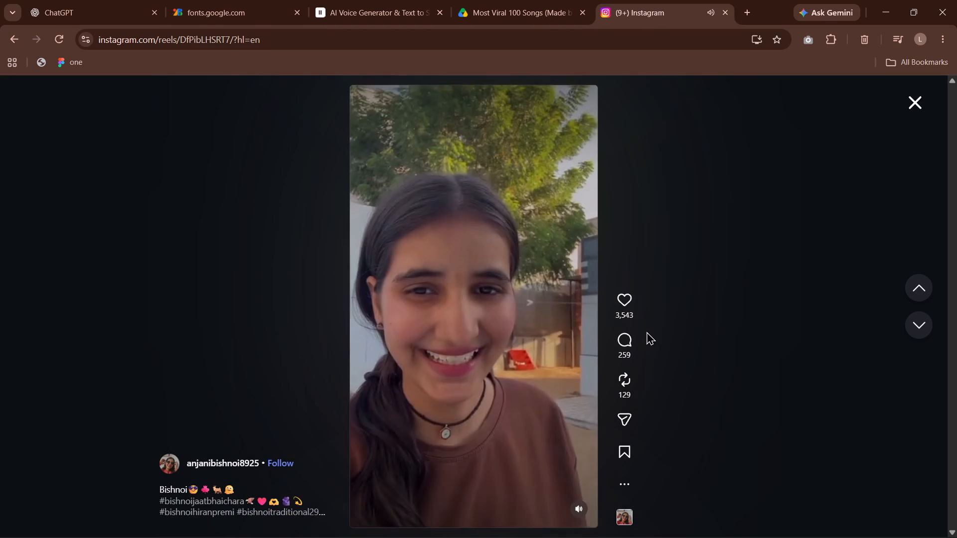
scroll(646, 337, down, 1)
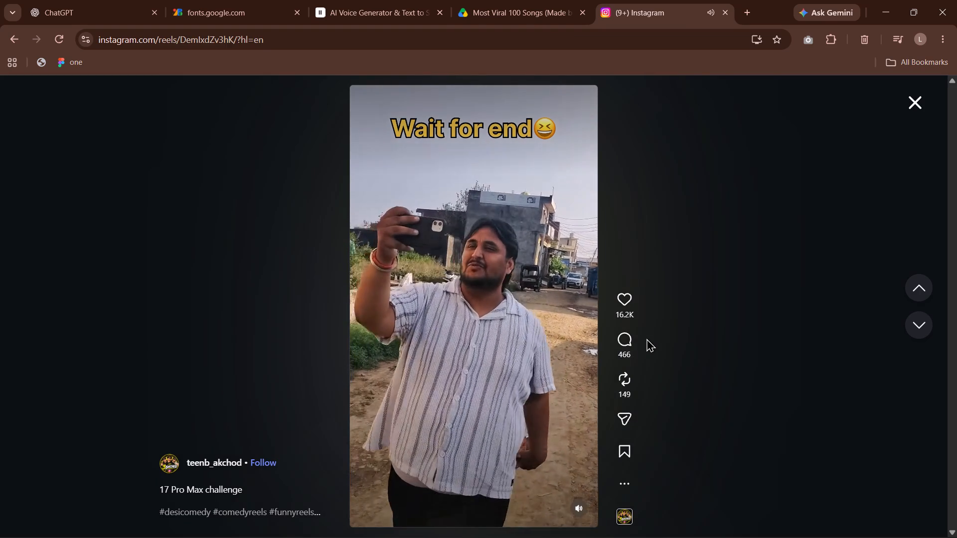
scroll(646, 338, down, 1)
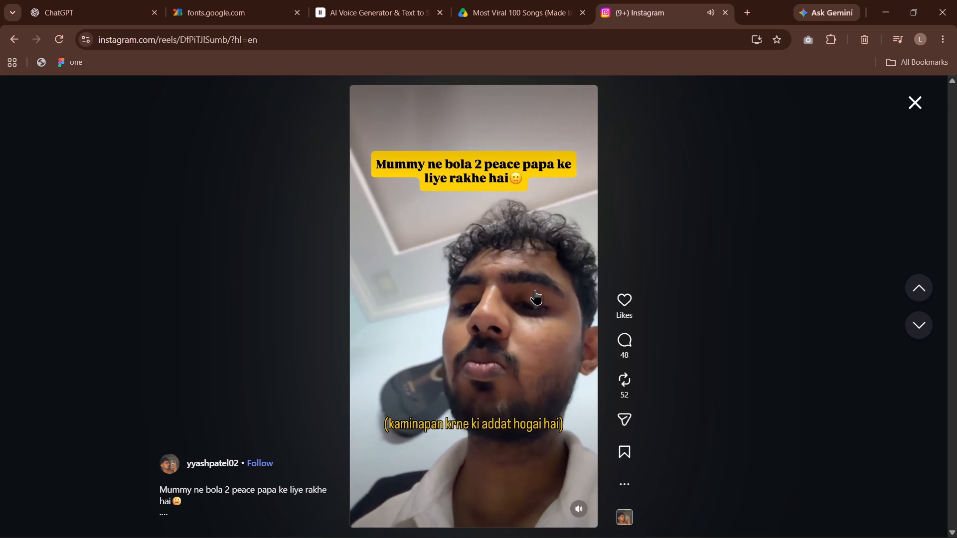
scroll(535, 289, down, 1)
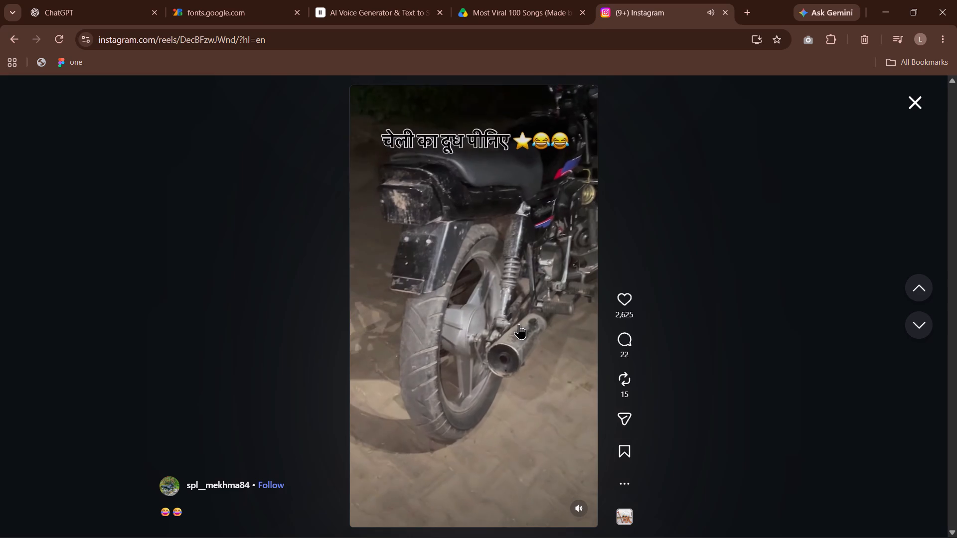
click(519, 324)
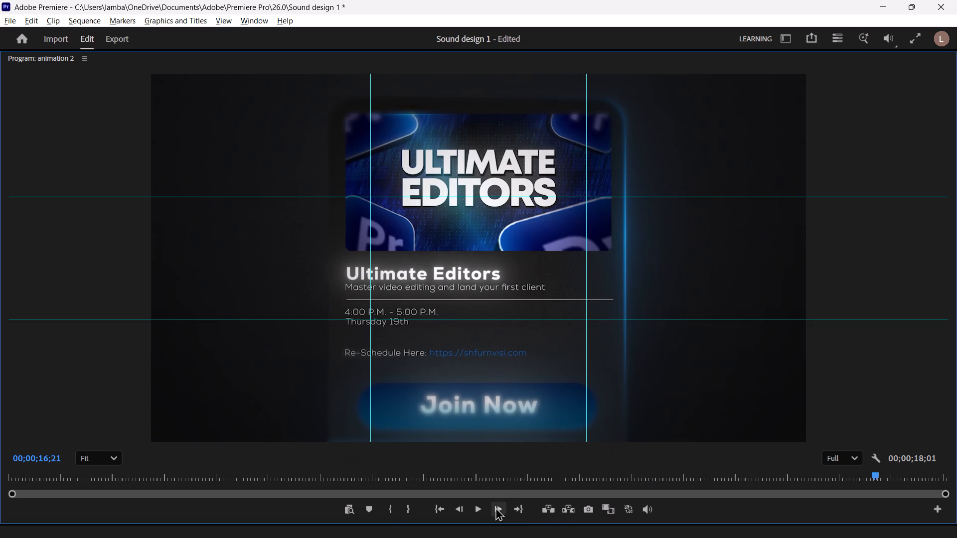
Play animation 2 from 00;00;10;02 to 00;00;13;22, where the Join Now button fades in, and restore the panel layout.
click(533, 476)
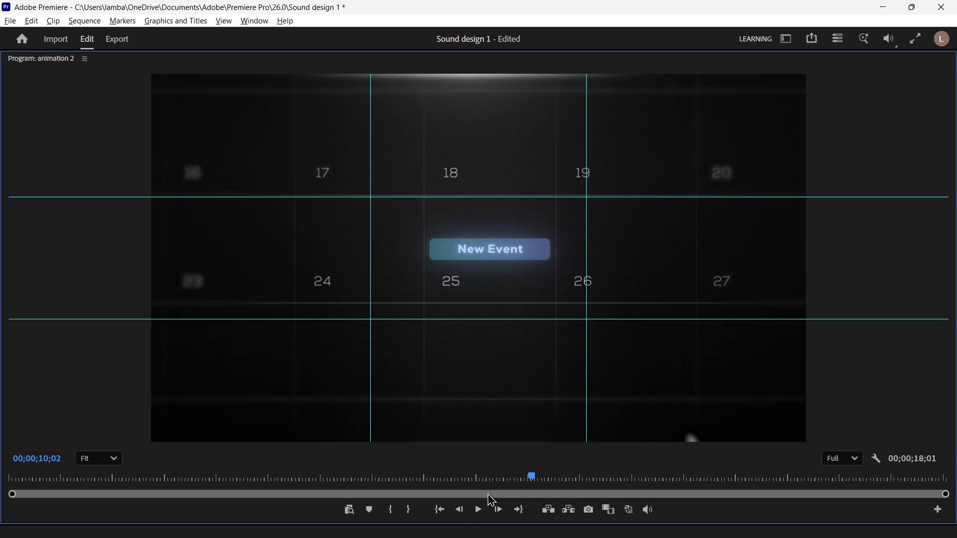
click(479, 513)
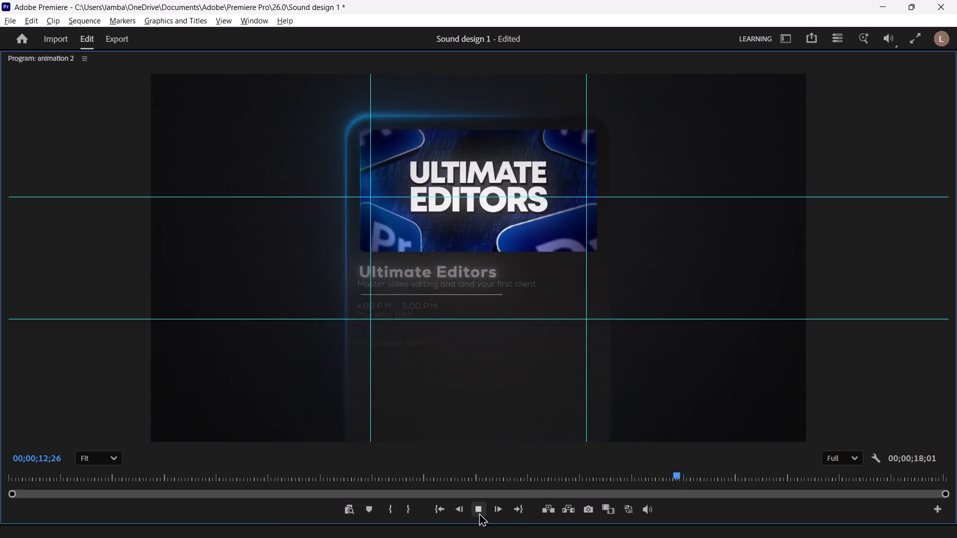
click(479, 513)
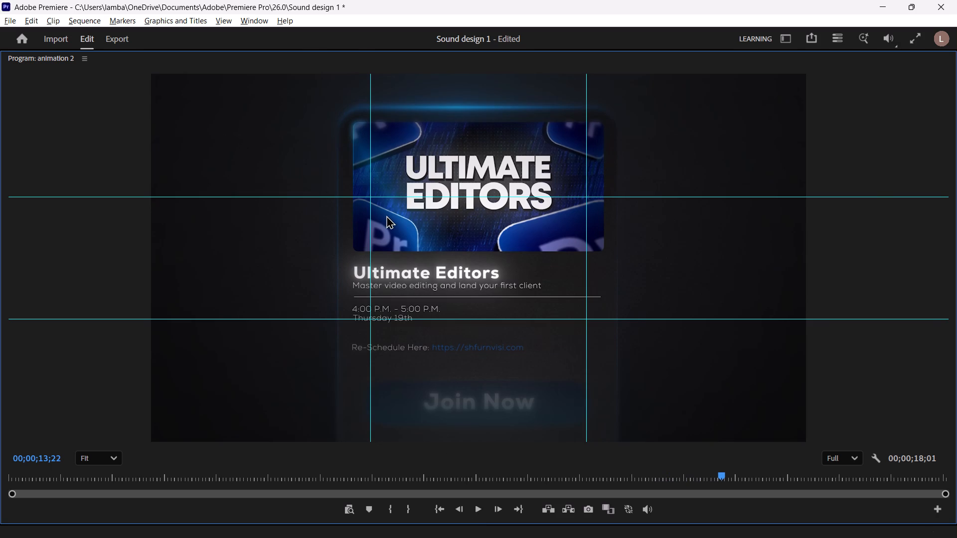
key(grave)
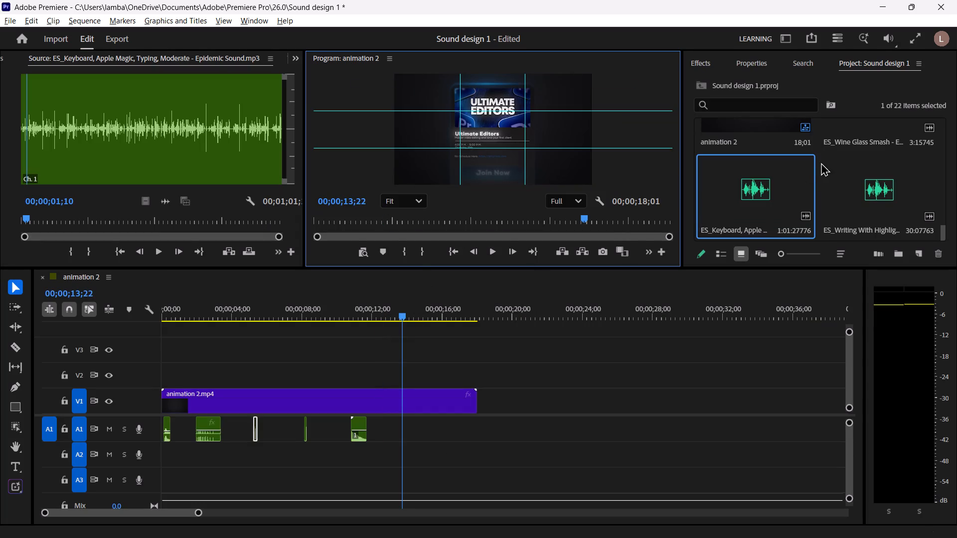
Audition the ES_Keyboard, Apple Magic, Typing, Moderate source and mark its in point at 00;00;01;06 and out point at 00;00;05;24.
click(752, 191)
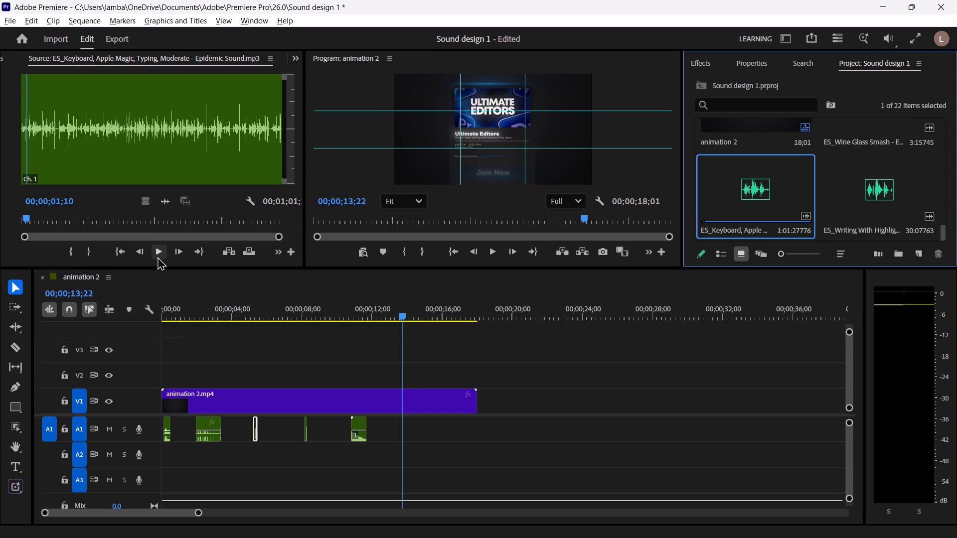
click(158, 257)
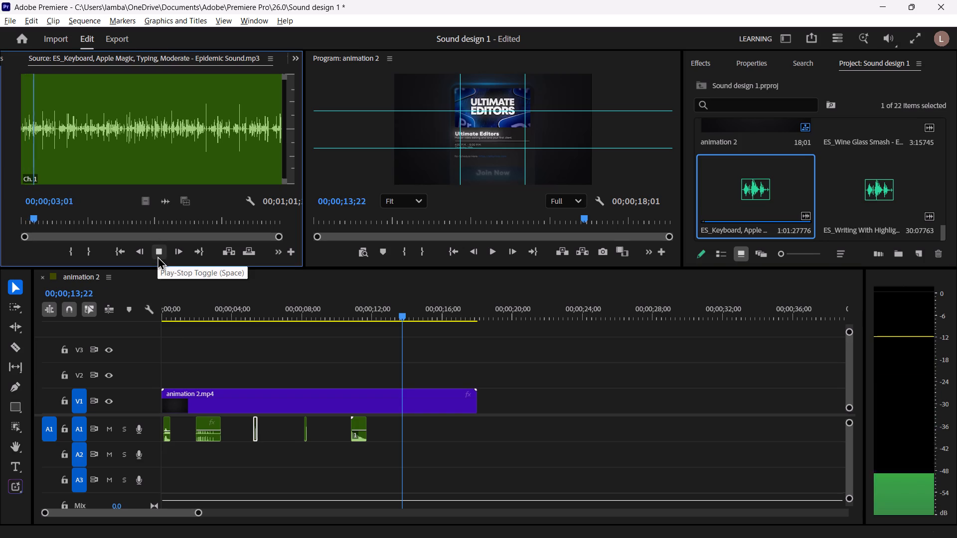
click(158, 256)
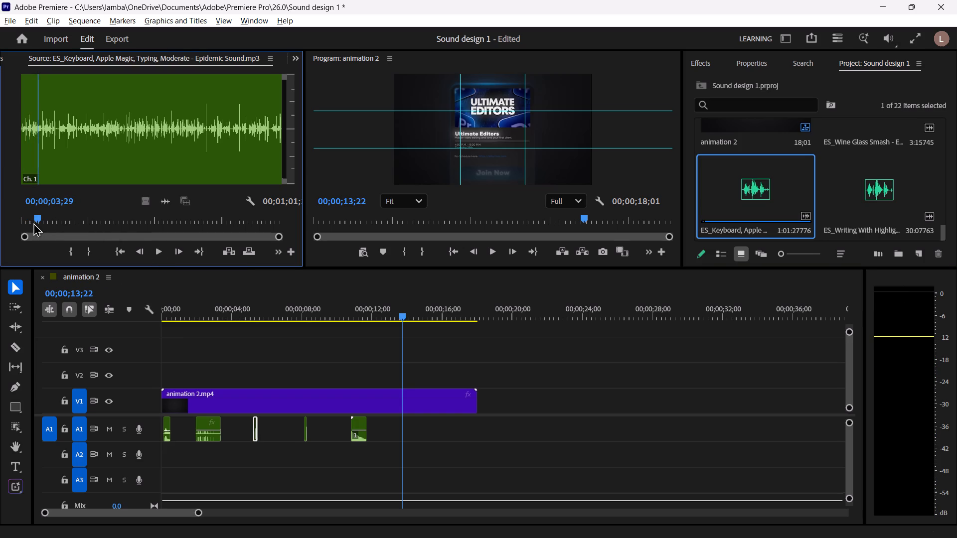
drag(40, 218, 28, 219)
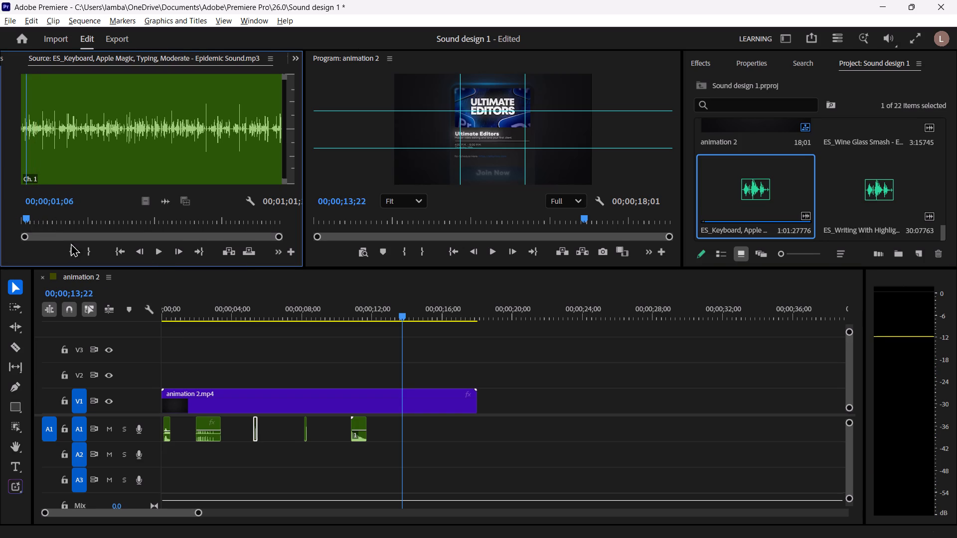
click(68, 250)
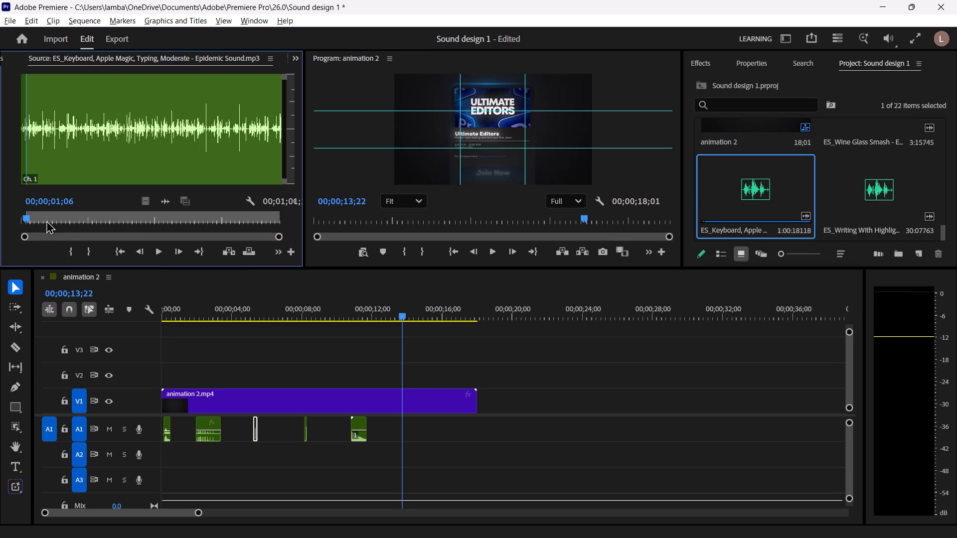
key(space)
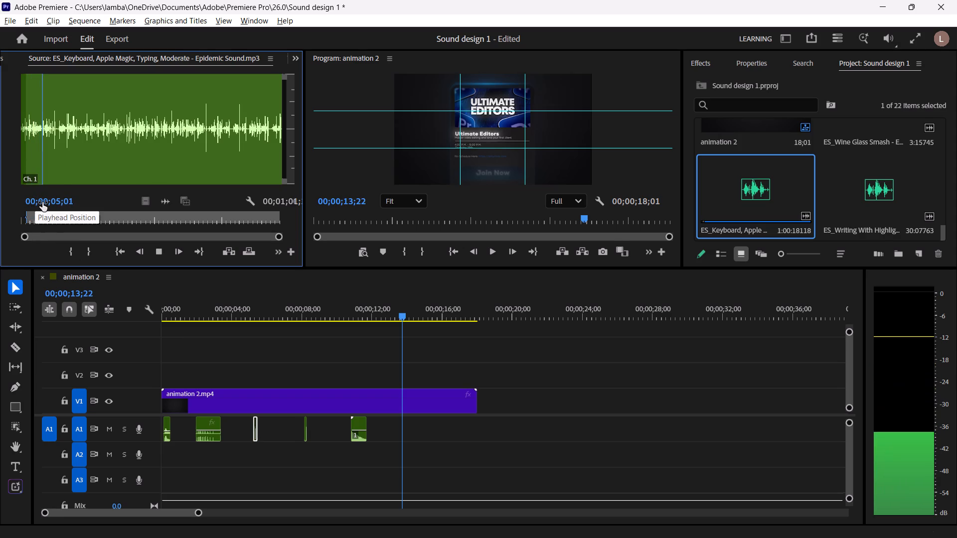
key(space)
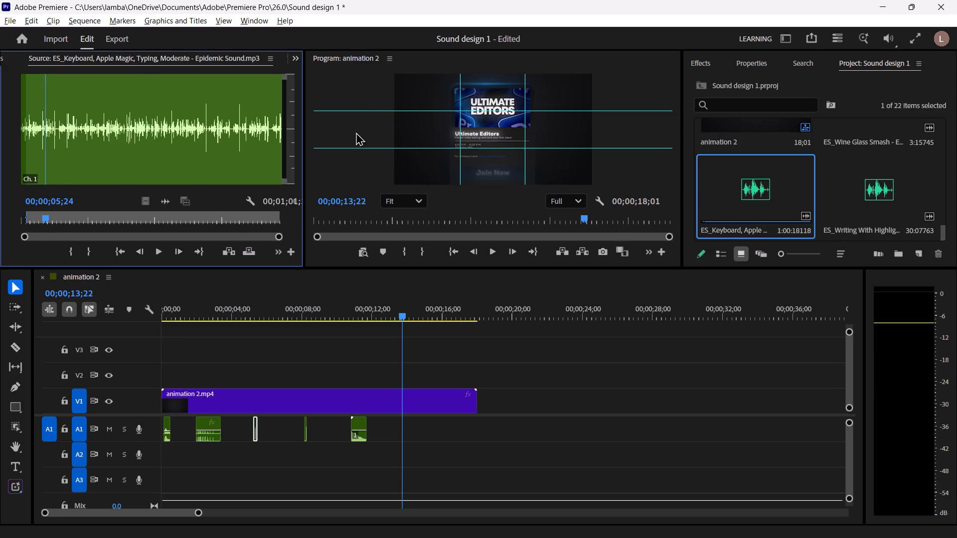
click(89, 255)
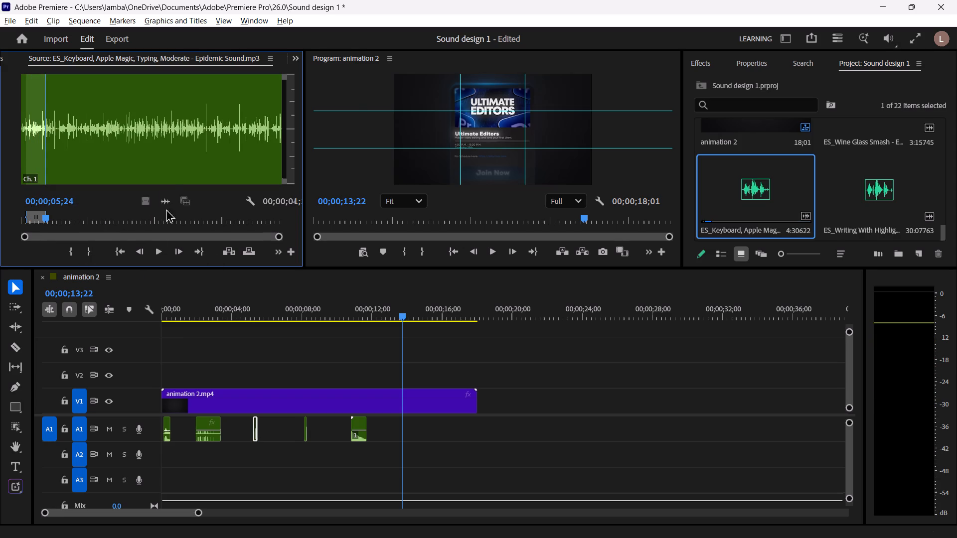
Place the audio of the marked keyboard typing section on track A1, starting at 00;00;13;22.
drag(163, 203, 382, 442)
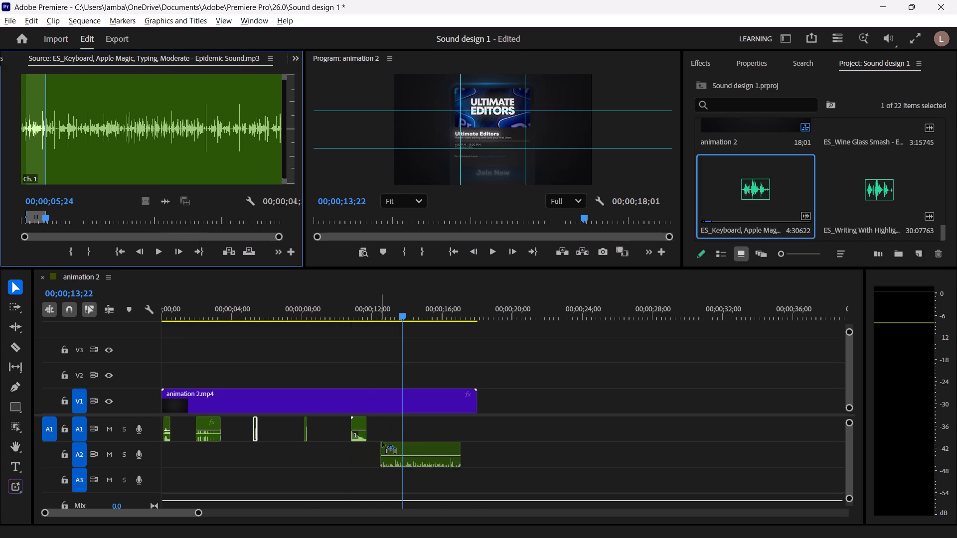
drag(382, 442, 407, 425)
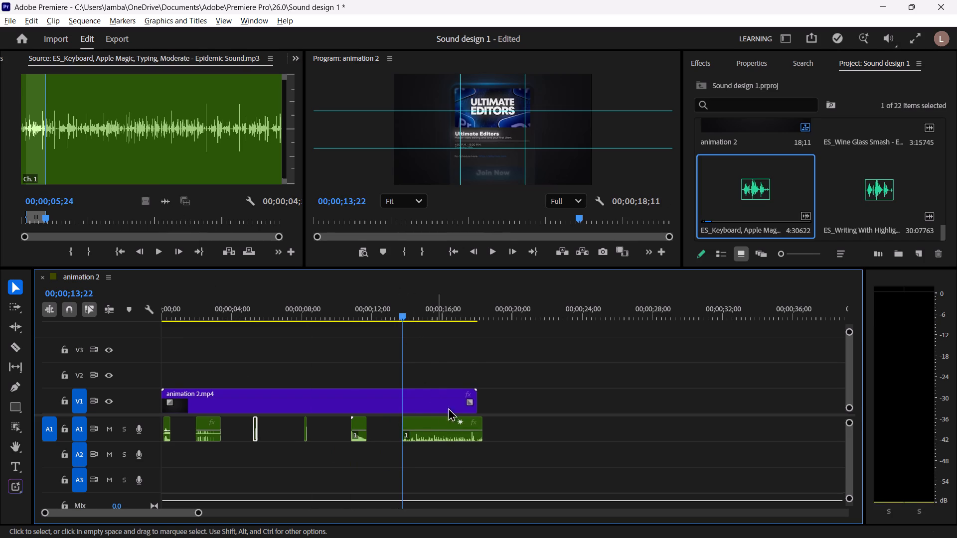
Scrub the Ultimate Editors card section and trim the end of the new keyboard typing clip on A1 to the end of animation 2.mp4.
click(402, 319)
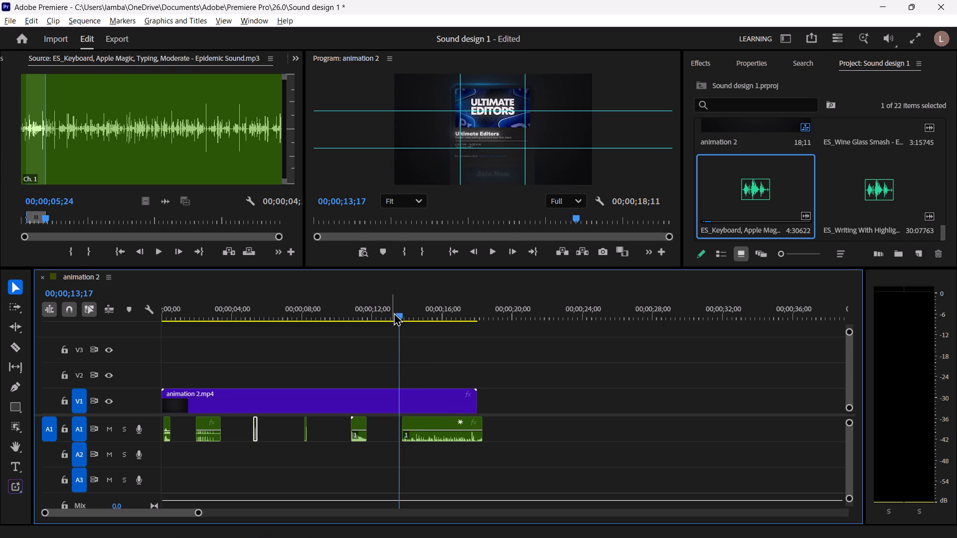
drag(397, 313, 462, 323)
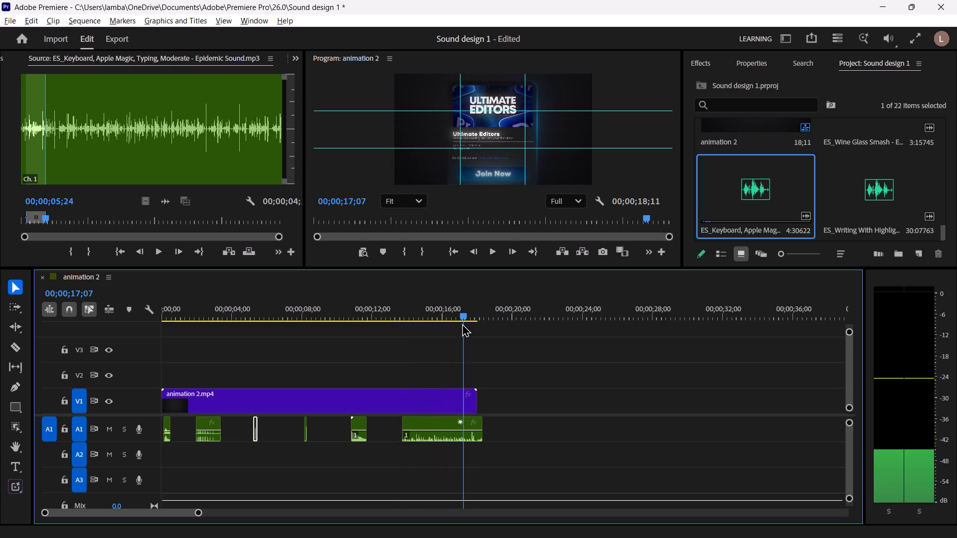
drag(462, 323, 396, 341)
click(464, 424)
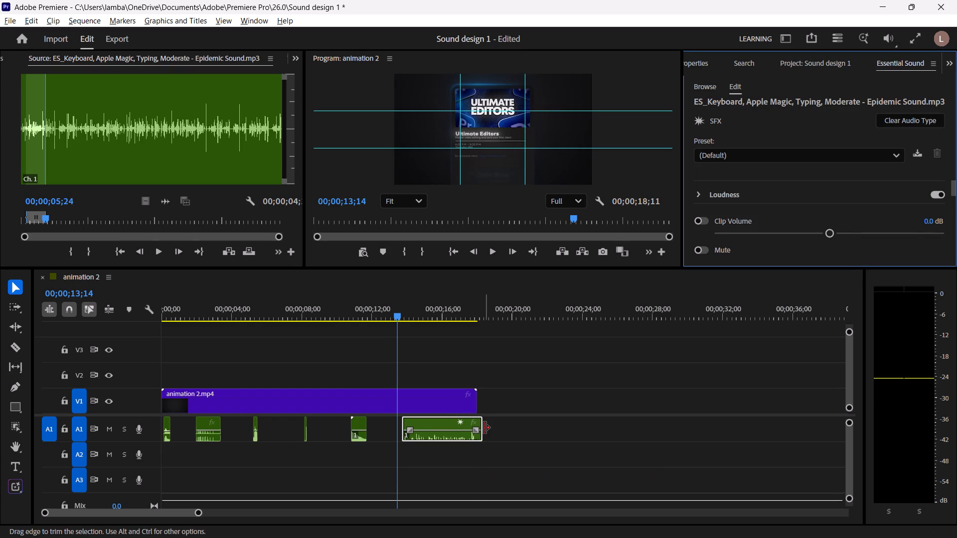
drag(484, 428, 466, 429)
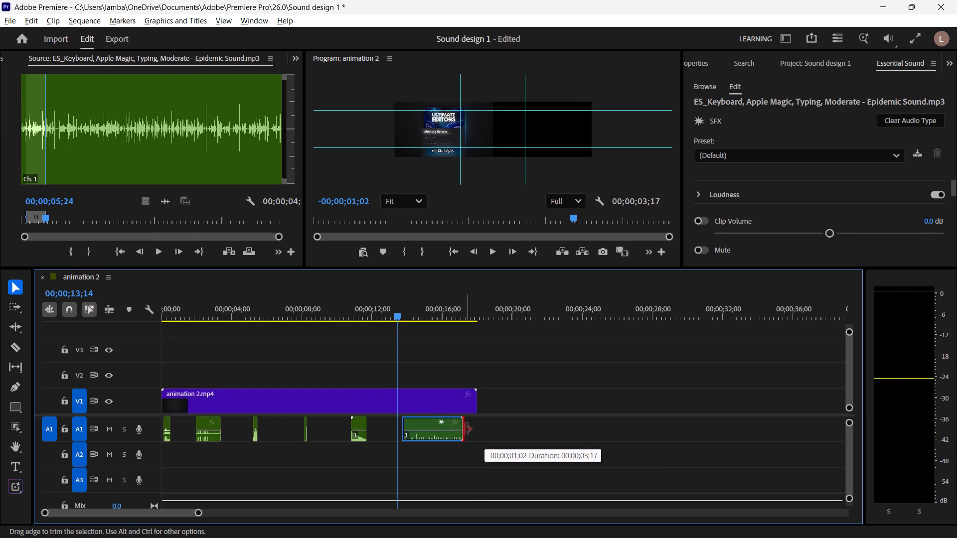
drag(466, 429, 474, 428)
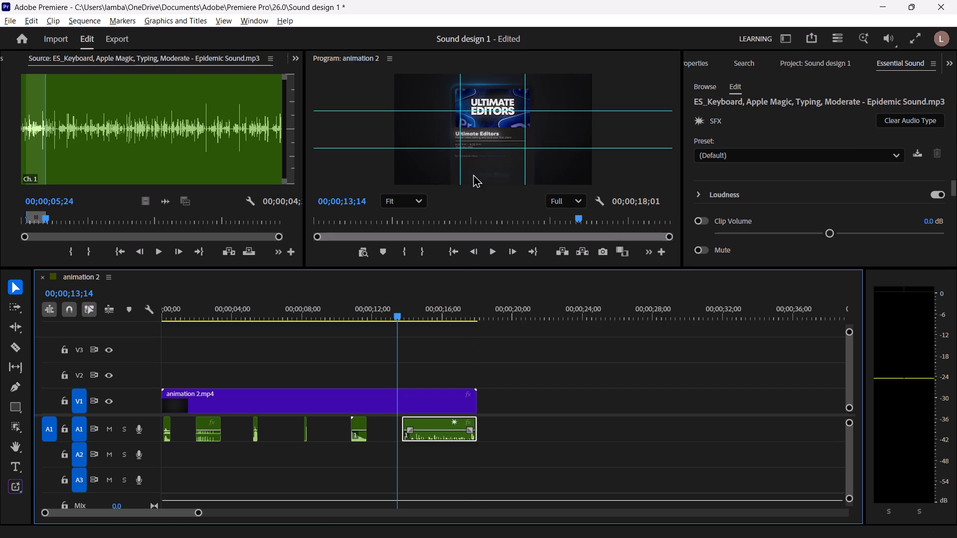
Maximize the program monitor, play animation 2 from the beginning to 00;00;15;00 to review the sounds, and restore the panel layout.
click(473, 171)
key(Tab)
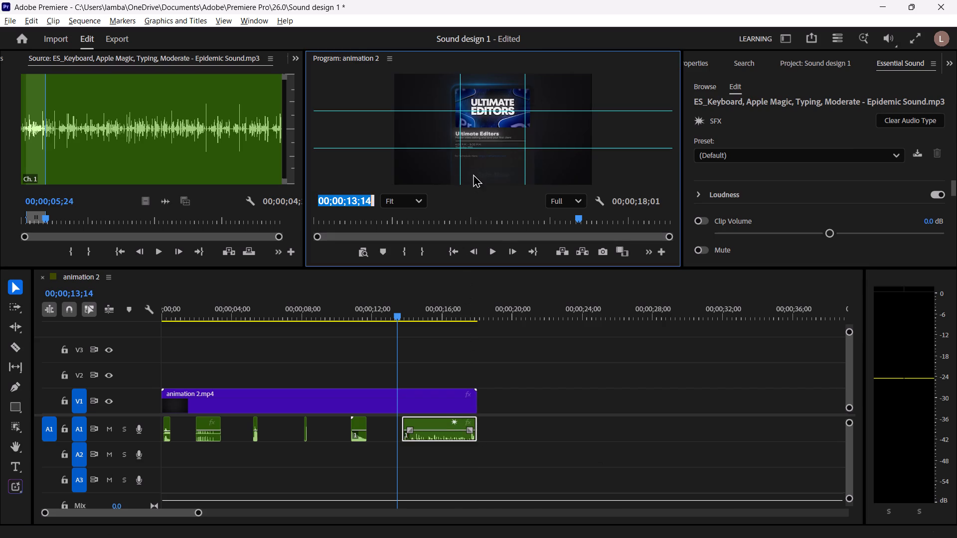
click(473, 174)
key(grave)
key(space)
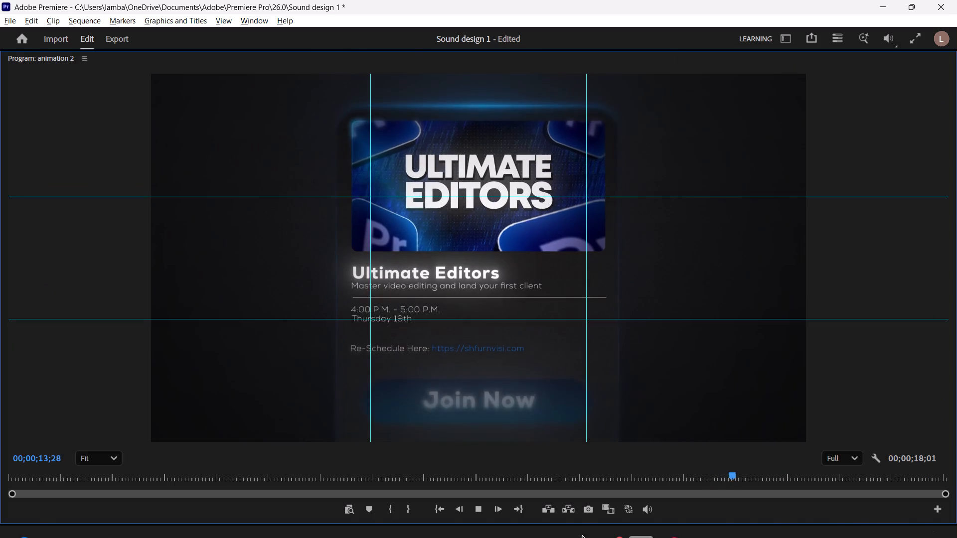
key(space)
click(554, 483)
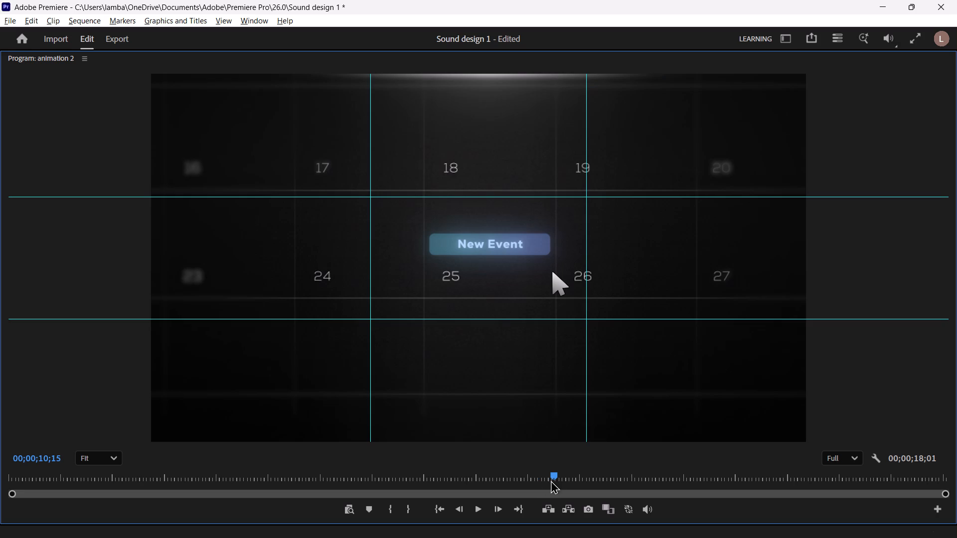
drag(555, 472, 0, 490)
key(space)
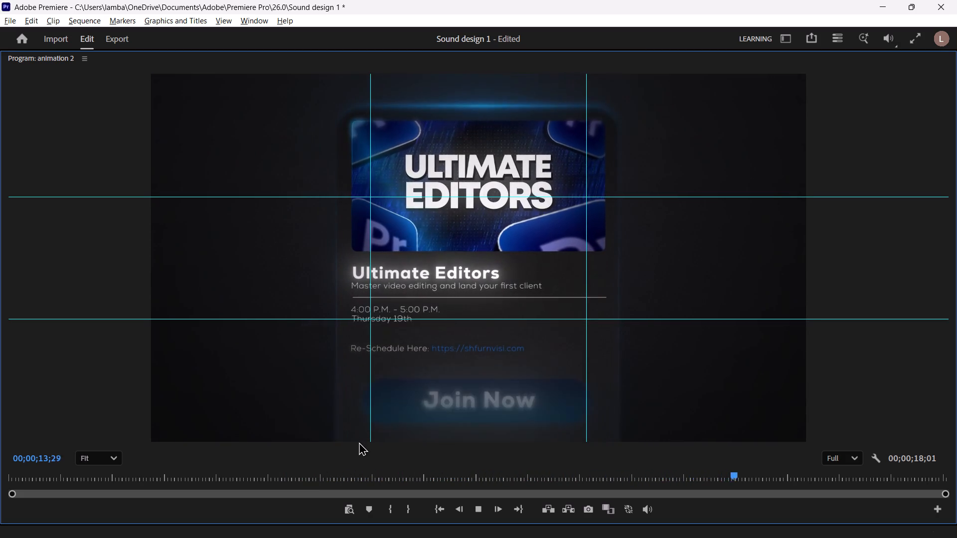
key(space)
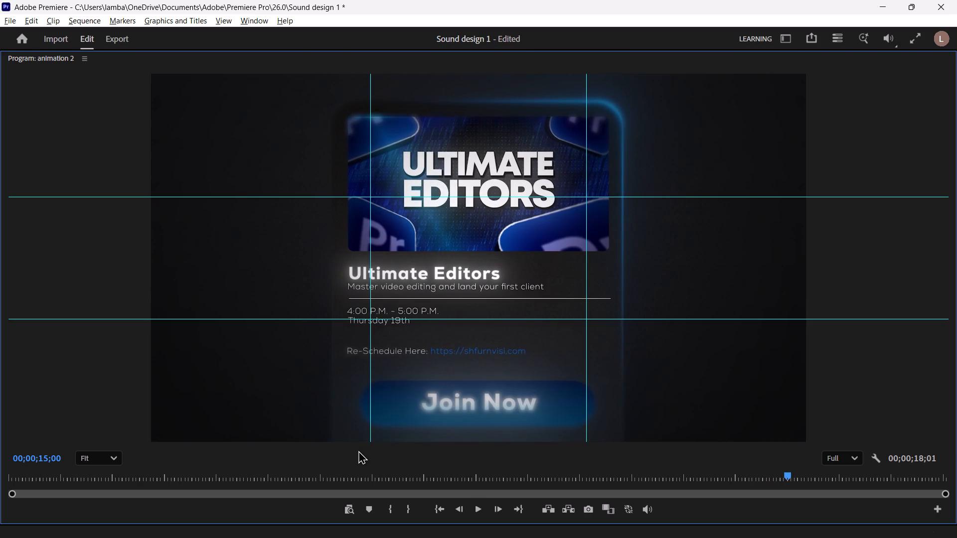
key(grave)
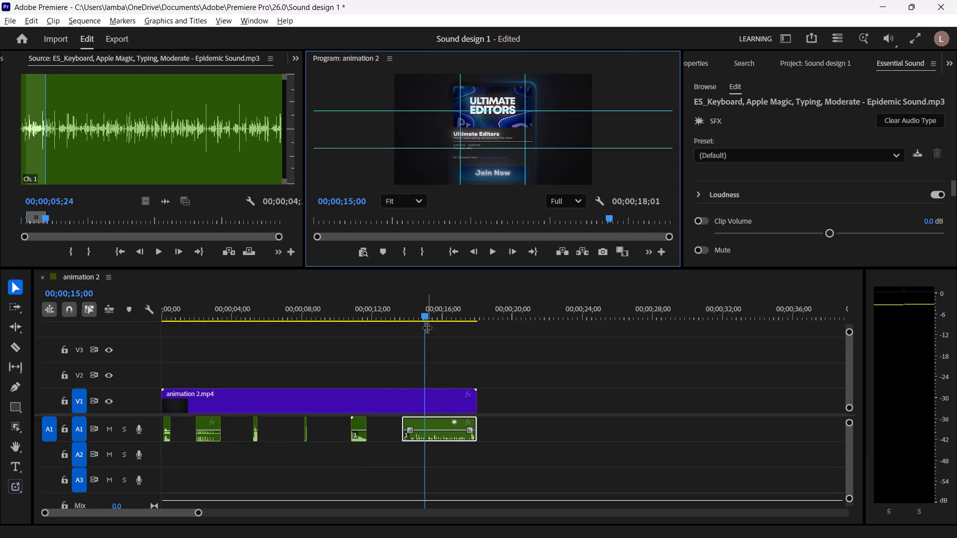
Scrub animation 2 back to 00;00;13;04, just before the last keyboard typing clip.
drag(610, 218, 596, 223)
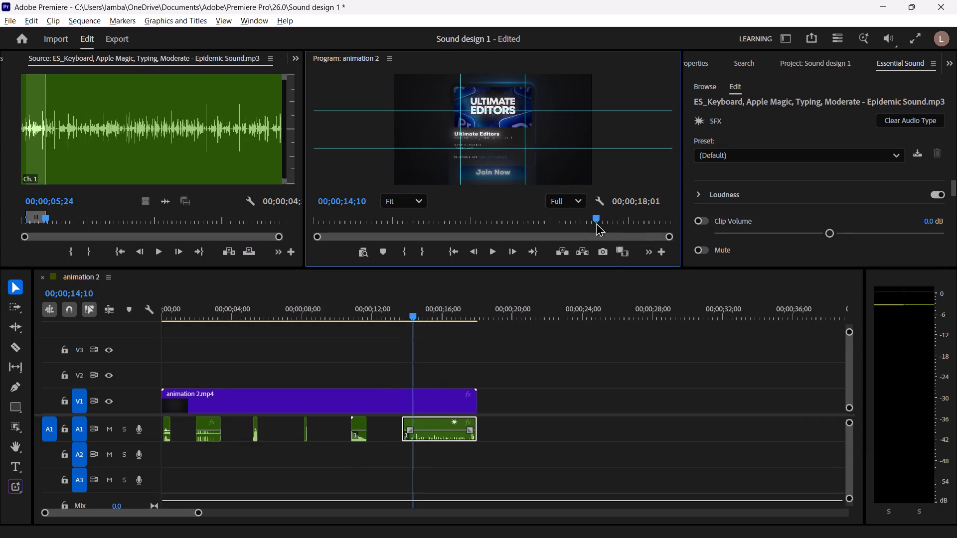
drag(596, 223, 575, 236)
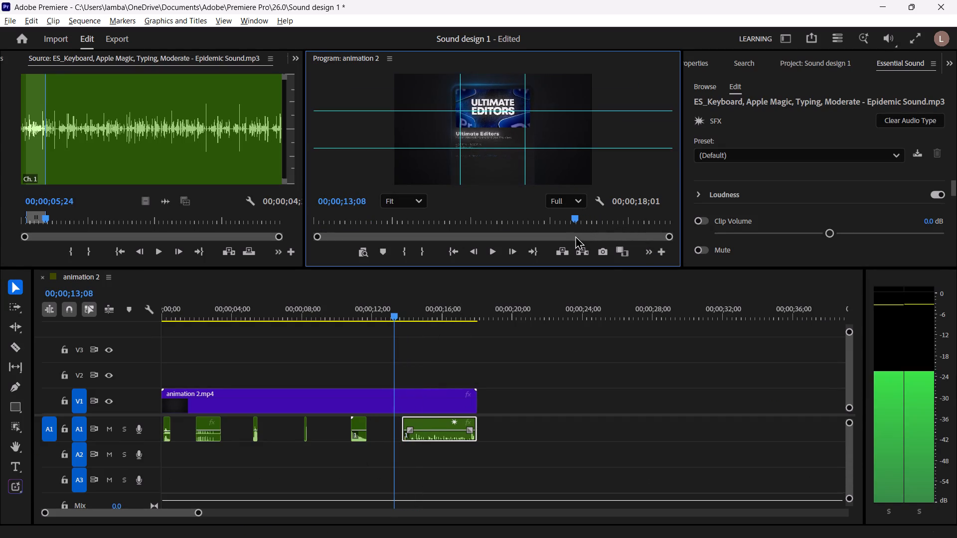
drag(575, 236, 573, 236)
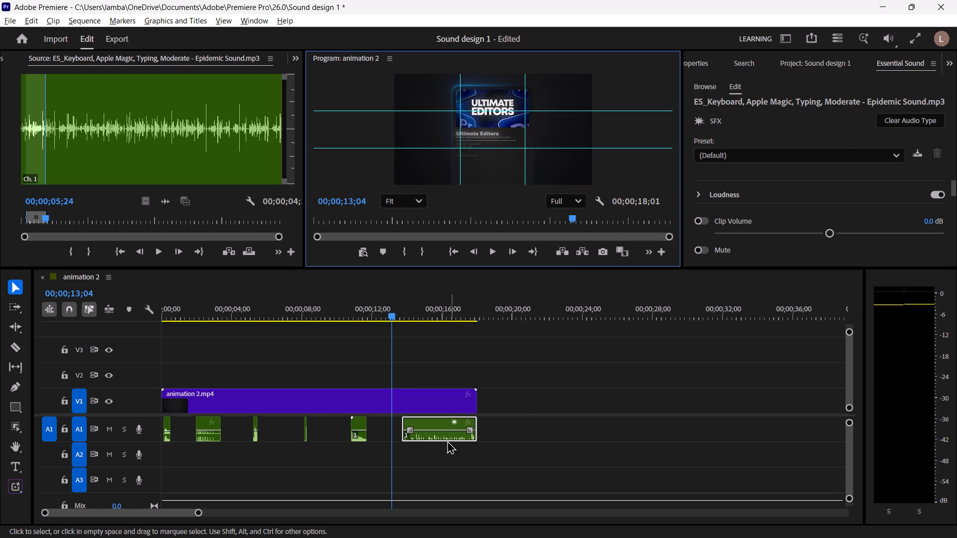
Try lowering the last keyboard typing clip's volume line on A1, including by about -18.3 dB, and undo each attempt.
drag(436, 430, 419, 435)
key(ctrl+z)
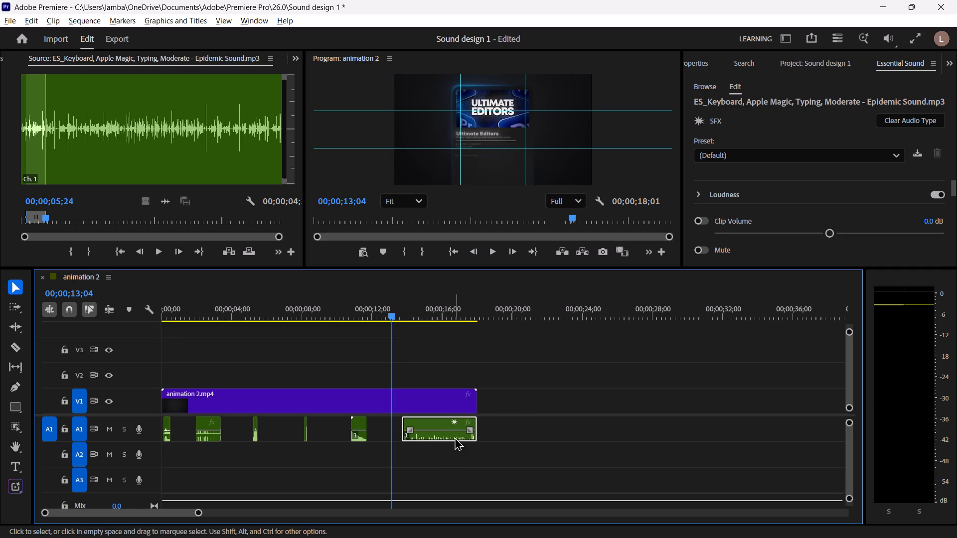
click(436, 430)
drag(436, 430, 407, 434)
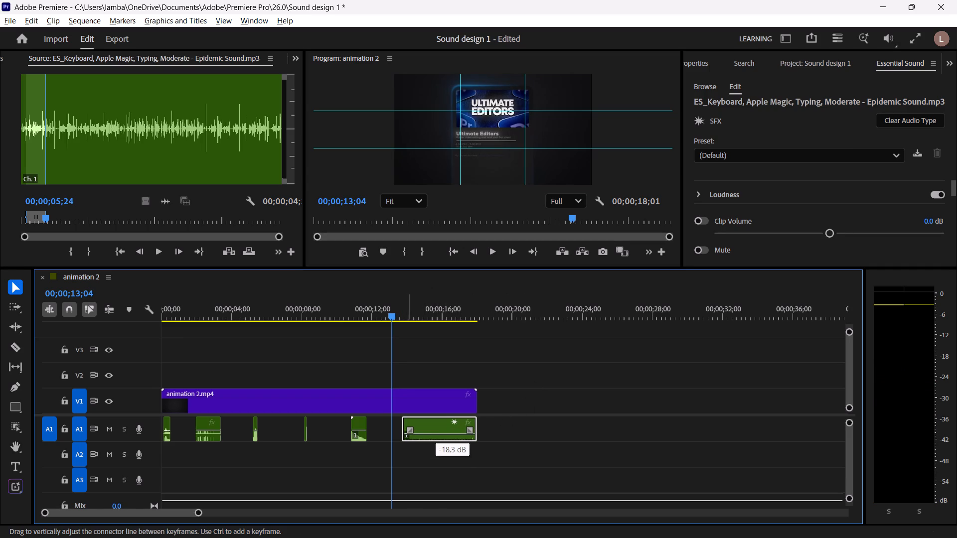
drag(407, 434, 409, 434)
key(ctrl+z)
Adjust the audio gain of the last keyboard typing clip on A1 by -10 dB.
click(449, 416)
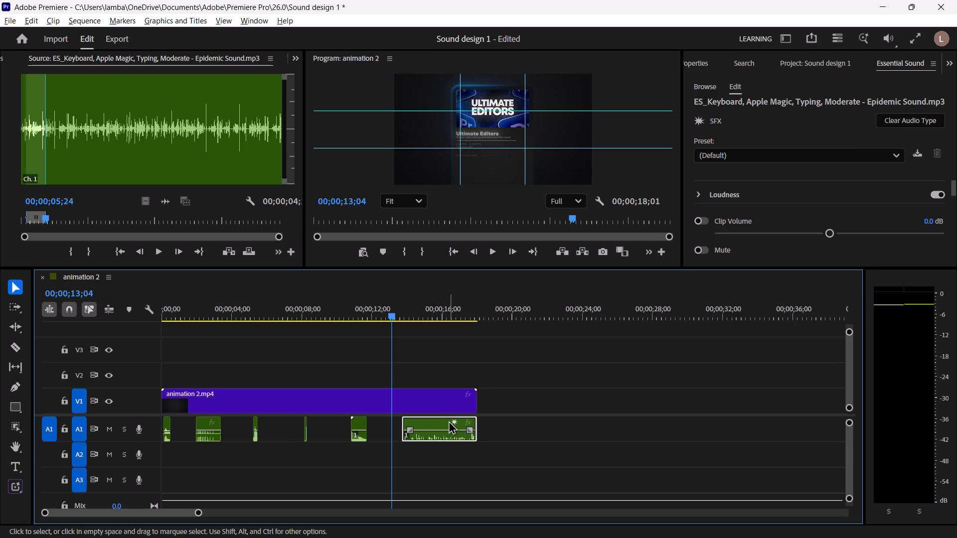
click(446, 423)
key(g)
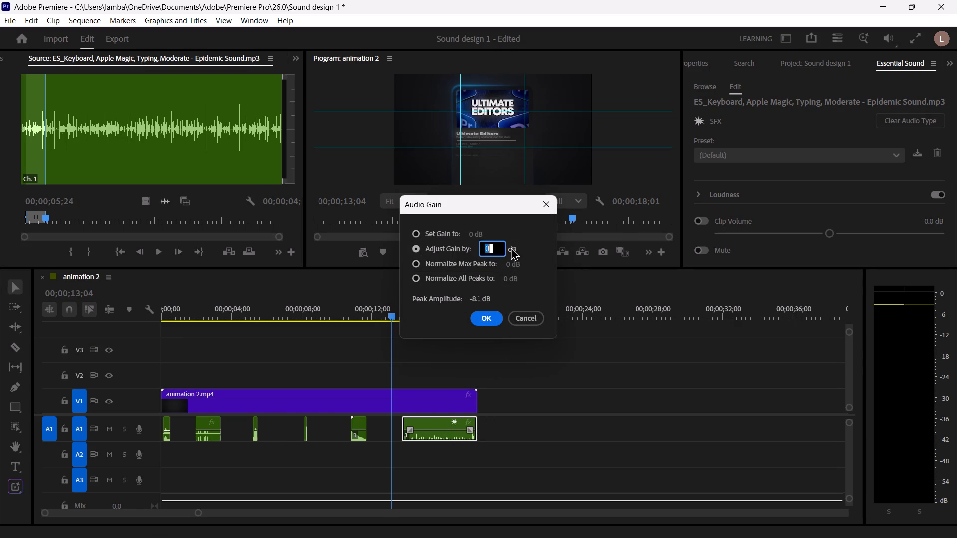
key(BackSpace)
key(minus)
text(10)
key(Return)
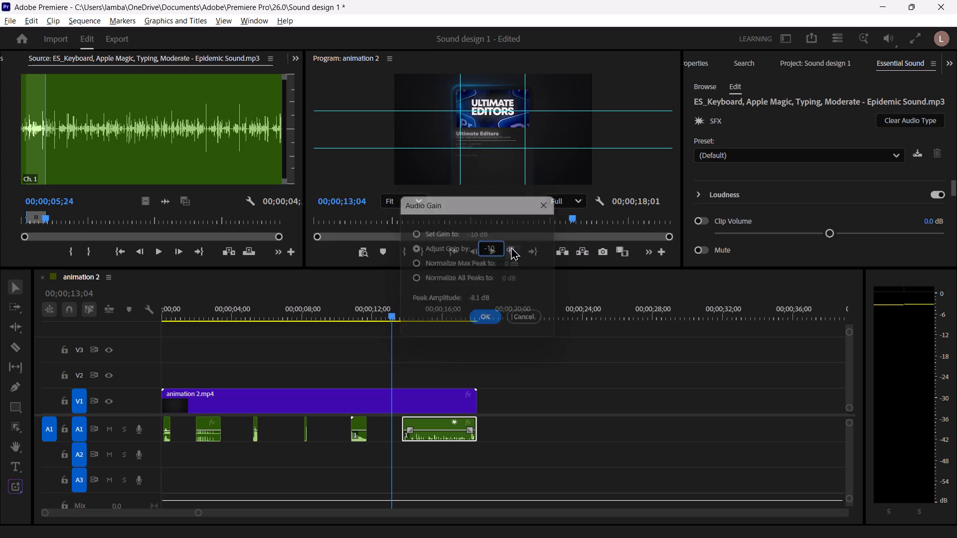
Play animation 2 from 00;00;13;04 to 00;00;17;09 to review the keyboard typing clip's level.
key(space)
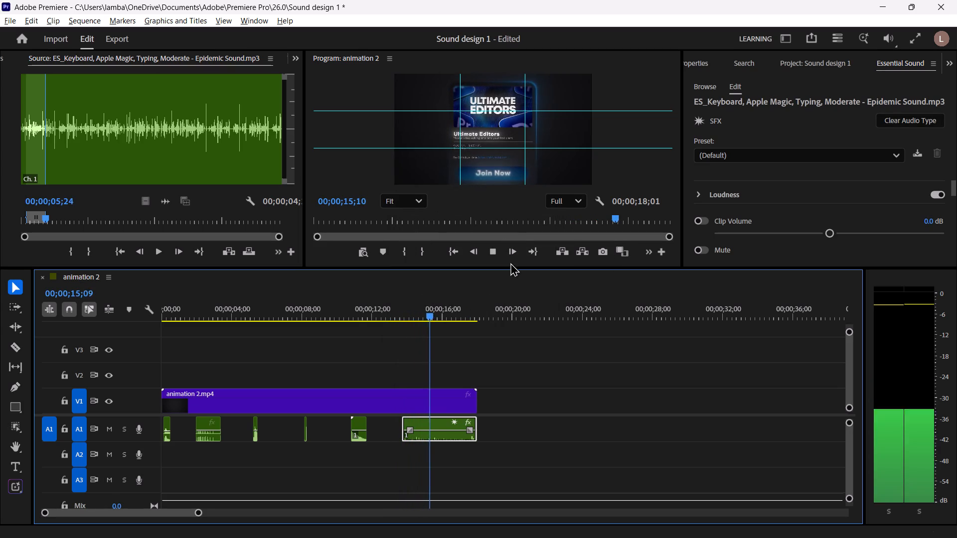
key(space)
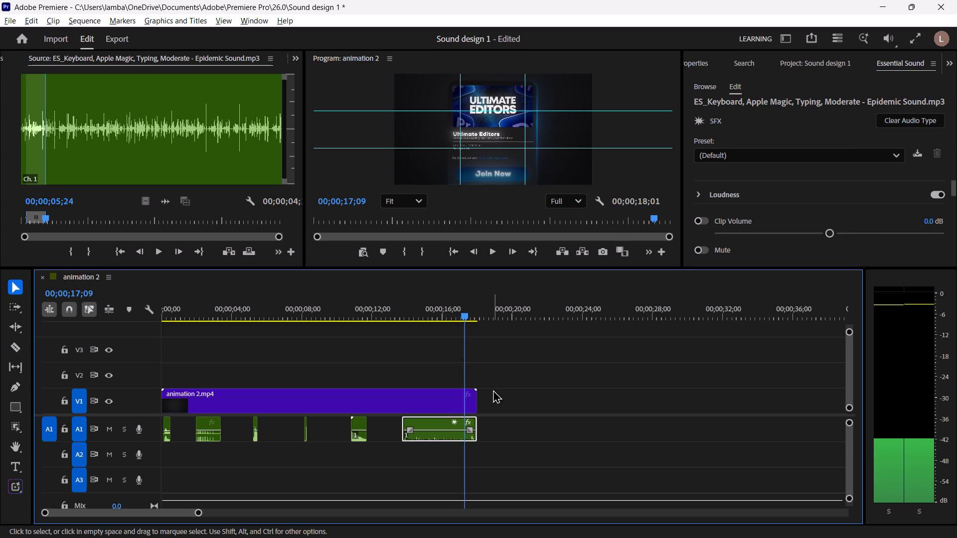